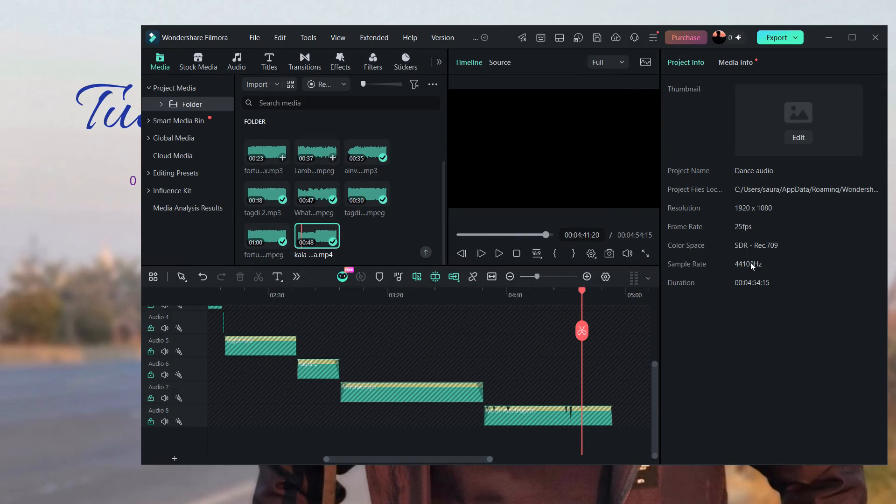
Close the Dance audio project and the video editor, saving the modified project without uploading it to the cloud.
click(873, 38)
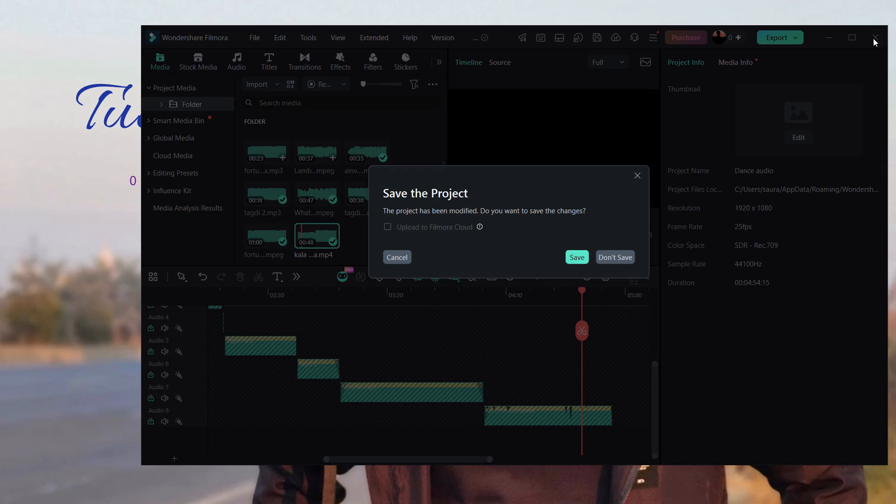
click(581, 258)
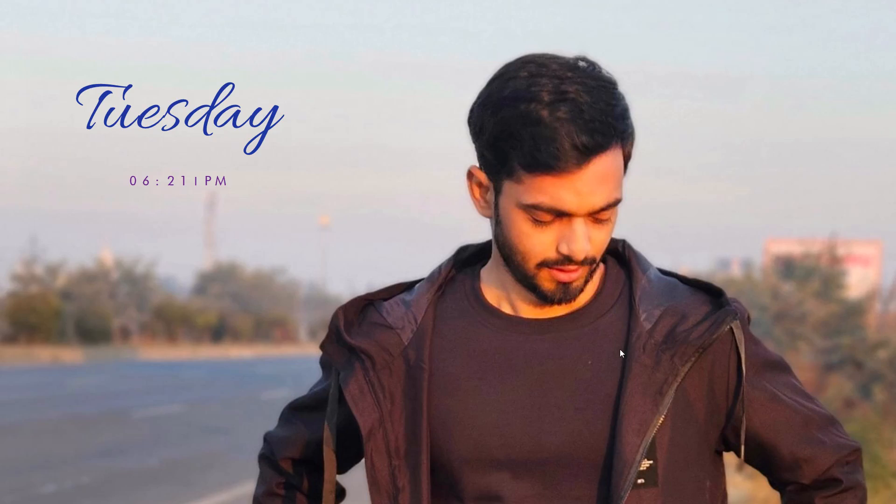
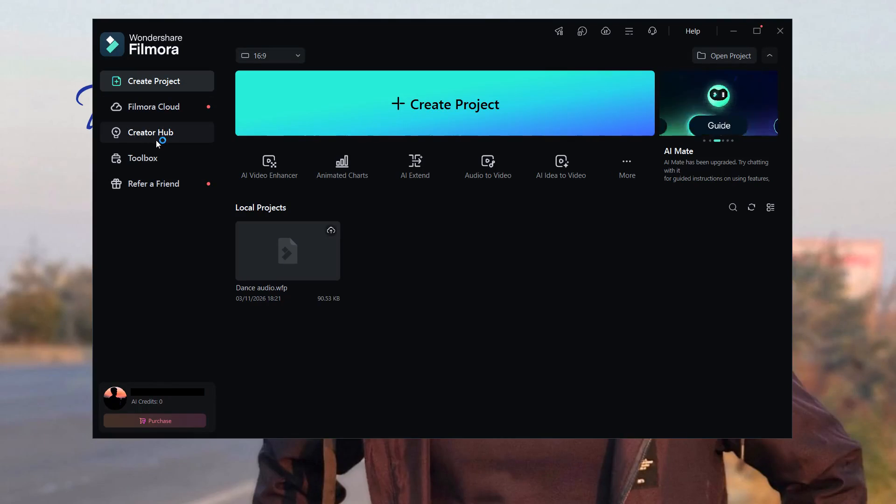
Show the Toolbox page with its collection of AI and video tools in the start window.
click(143, 164)
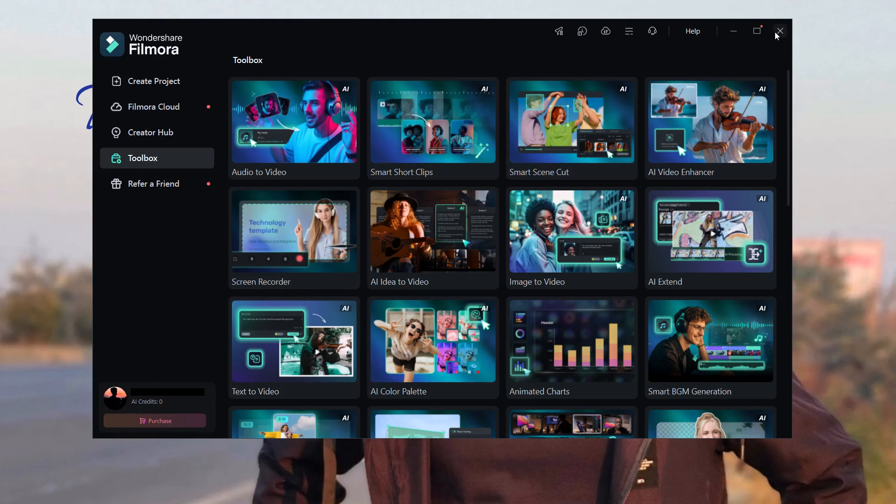
Close the start window and dismiss the one-year purchase offer to exit to the desktop.
click(775, 32)
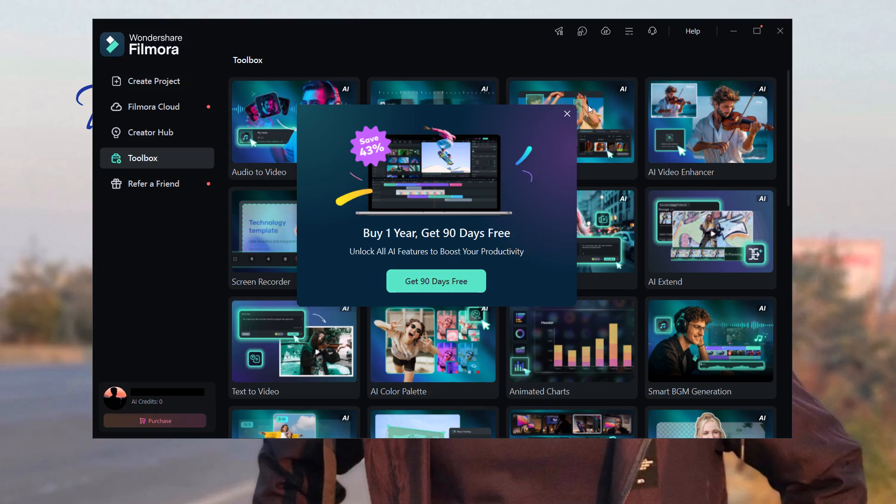
click(566, 119)
Close the Wondershare Filmora start window that shows the Toolbox.
right_click(572, 425)
key(alt+F4)
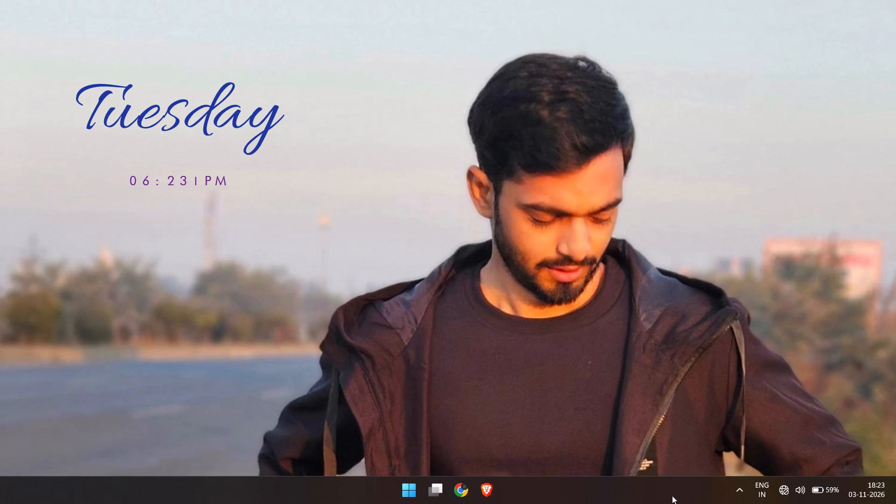
Reveal the hidden background app icons in the system tray.
click(739, 490)
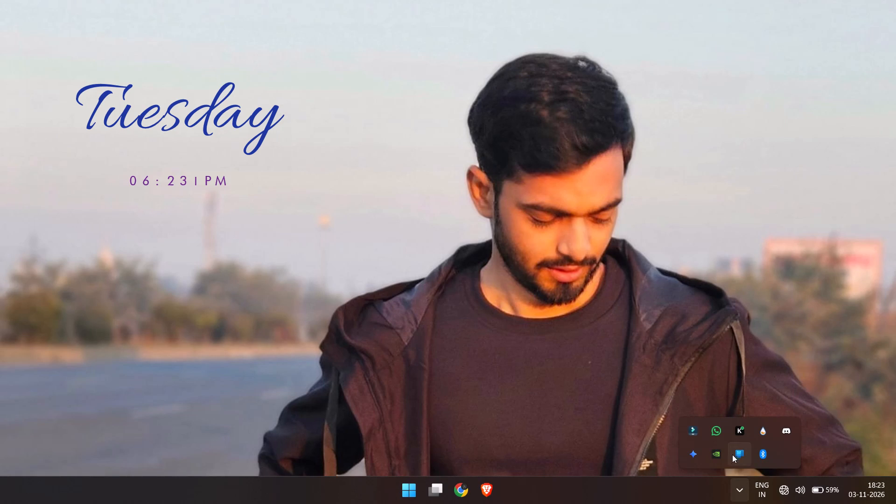
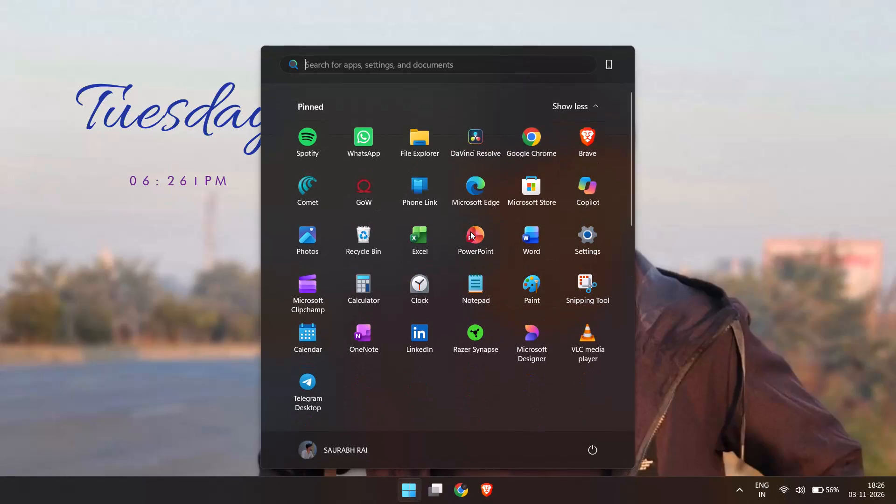
Search the installed apps for "fil" and launch Wondershare Filmora 16.
text(fil)
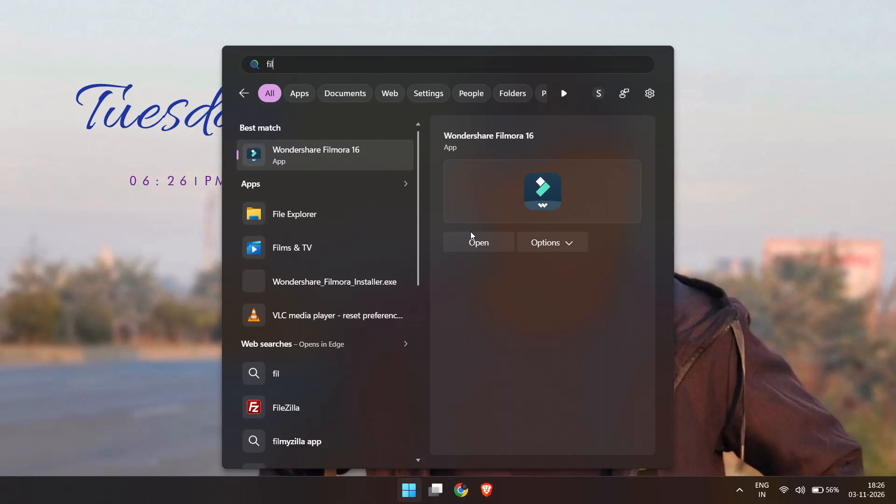
key(Return)
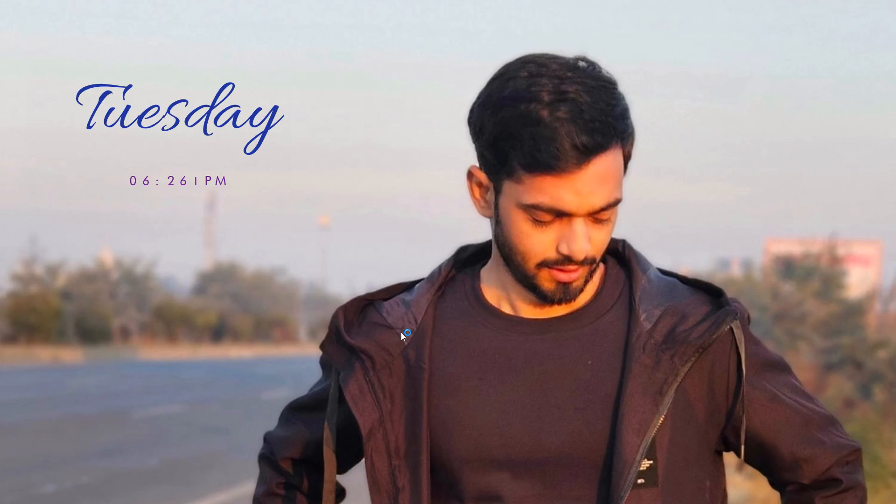
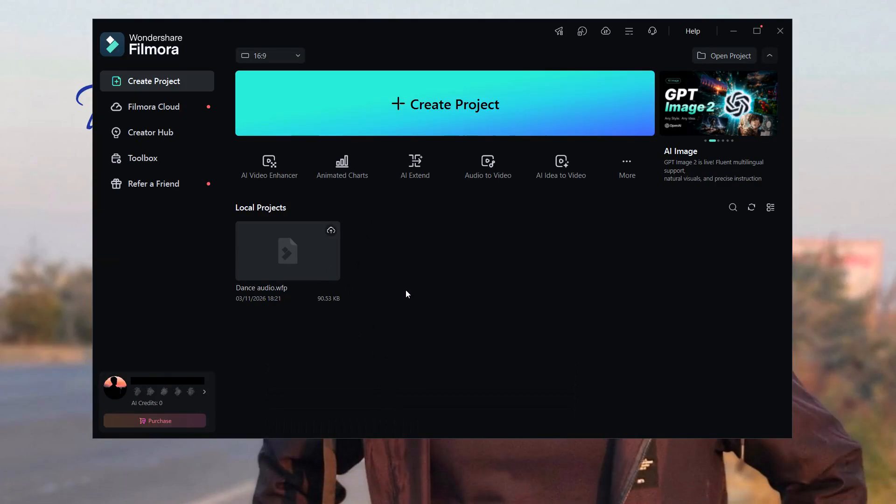
Open the local project Dance audio.wfp and maximize the editor window.
click(272, 224)
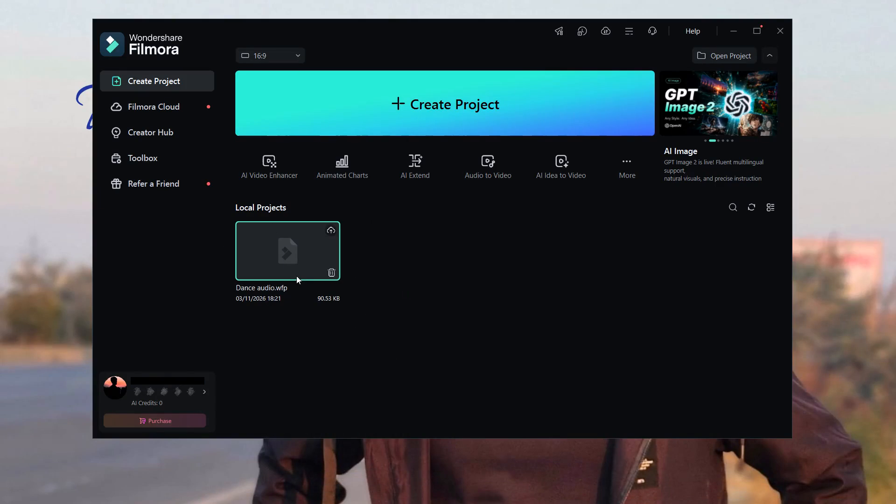
key(Return)
double_click(266, 252)
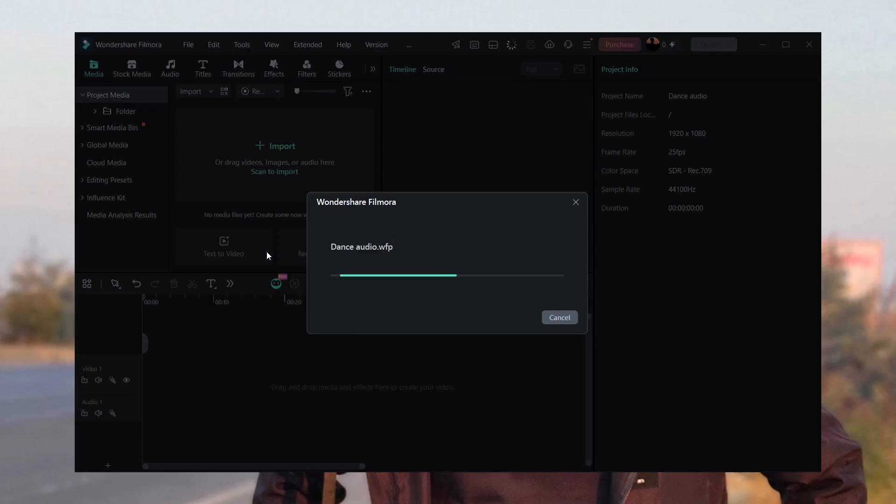
scroll(412, 427, down, 1)
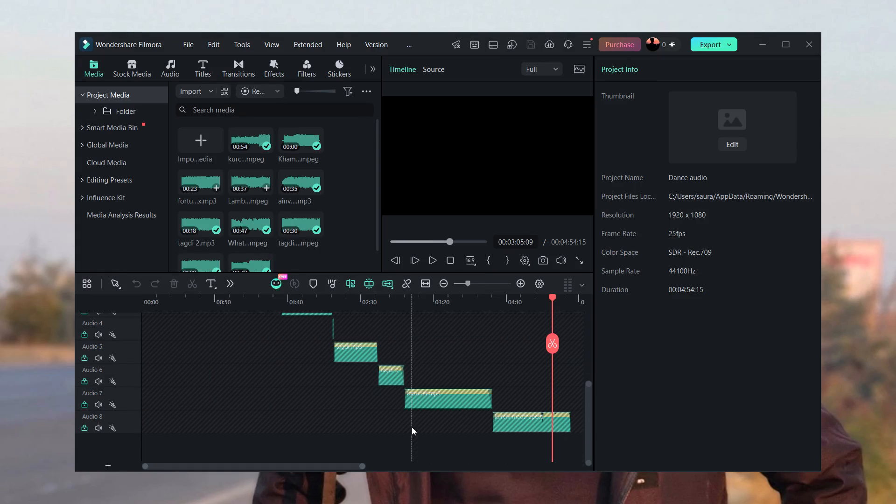
scroll(412, 427, down, 2)
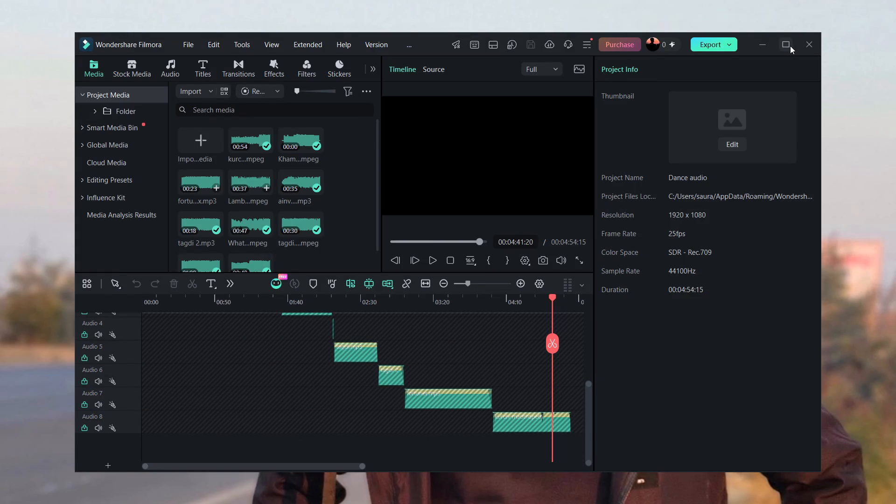
click(790, 46)
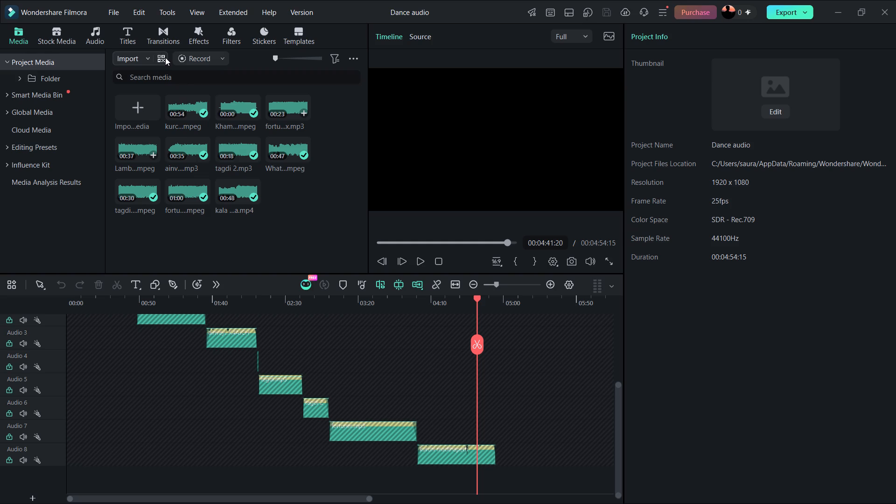
Import the media files Voicy_doctor ho na tm and Voicy_khatam goodbye from the sound effects folder in Downloads.
click(146, 57)
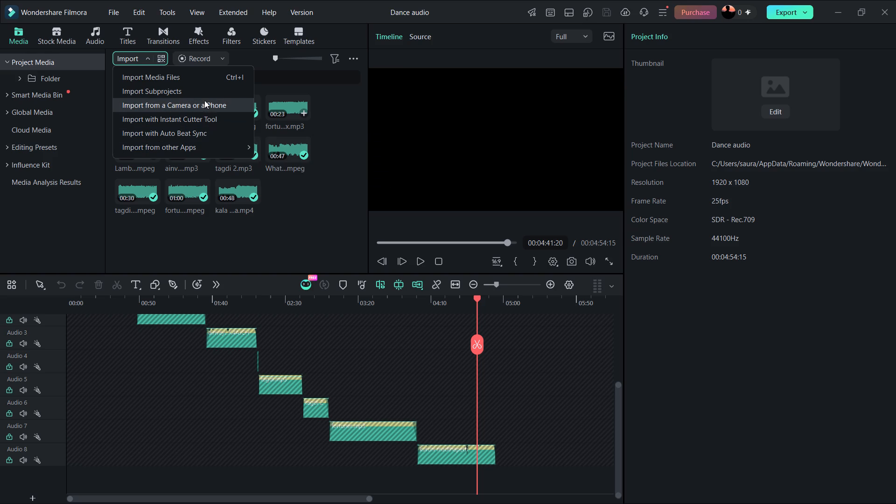
click(235, 74)
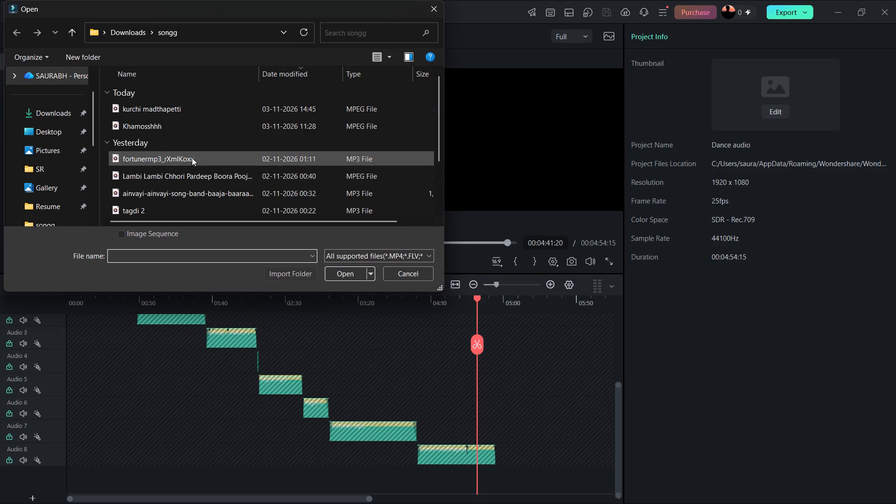
click(51, 135)
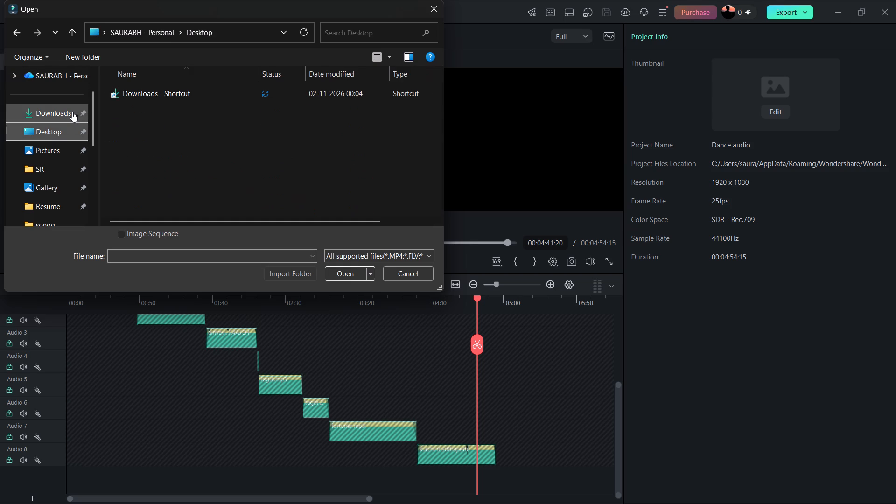
click(72, 112)
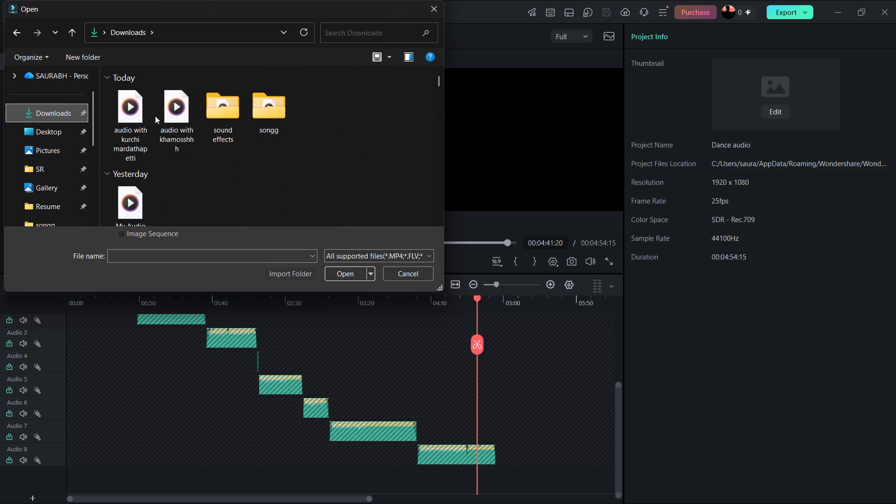
double_click(222, 112)
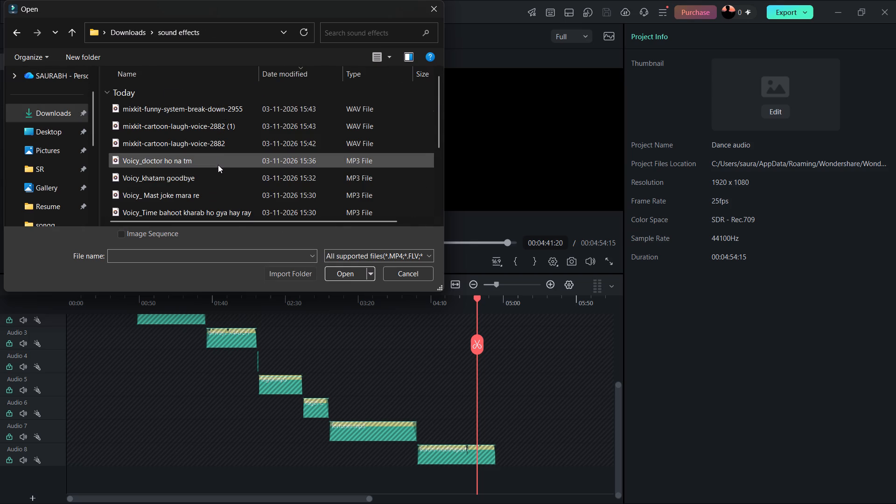
click(218, 163)
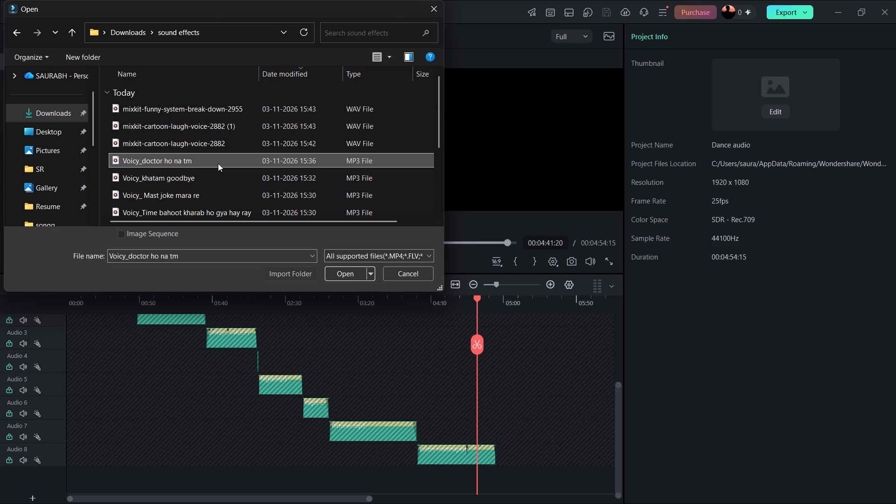
ctrl+click(223, 170)
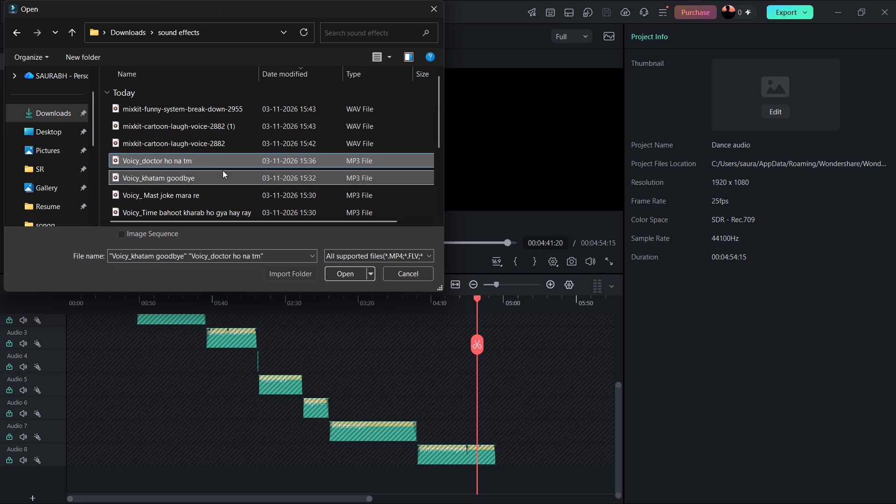
scroll(223, 170, down, 1)
click(353, 273)
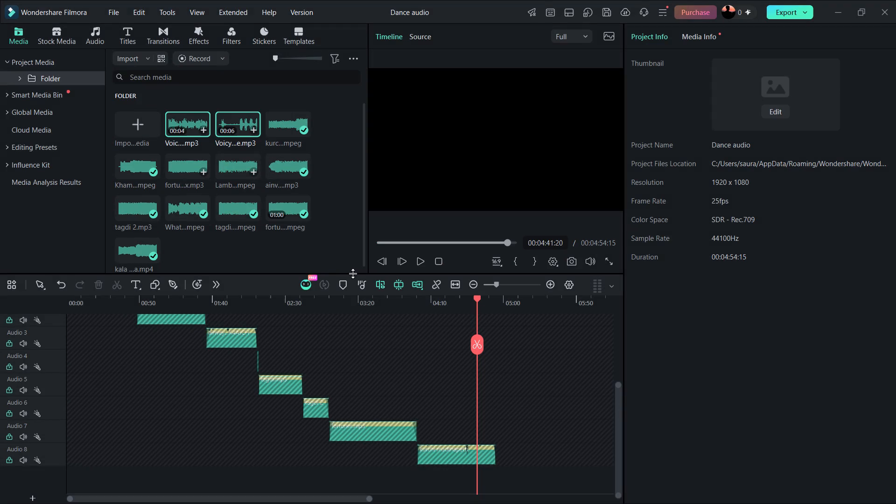
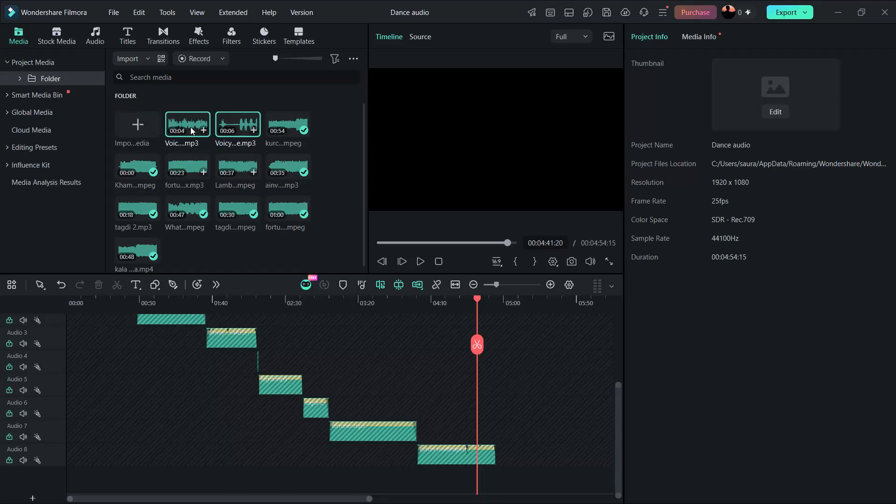
Unlock all eight audio tracks, Audio 1 through Audio 8, in the timeline.
click(180, 121)
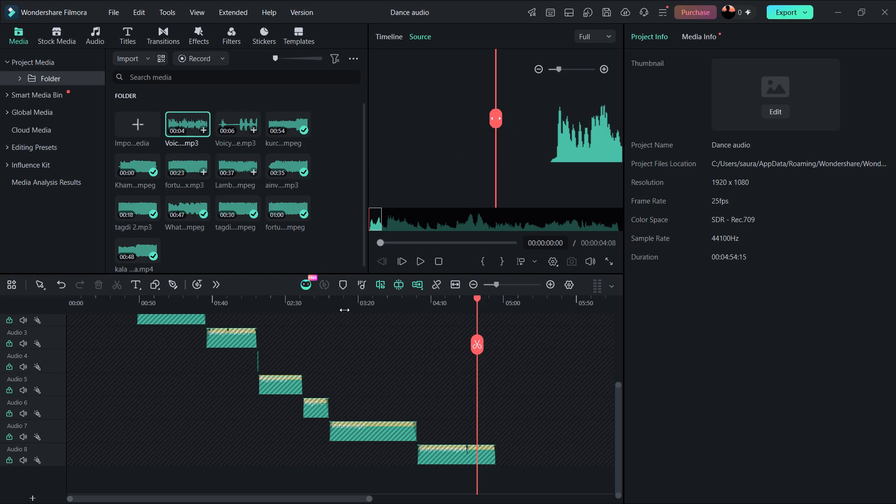
scroll(188, 372, right, 3)
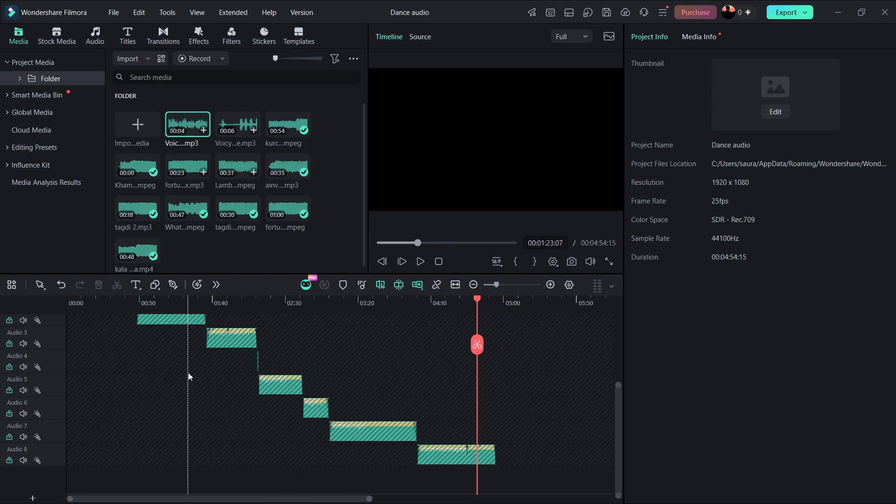
scroll(188, 372, right, 9)
scroll(188, 372, up, 1)
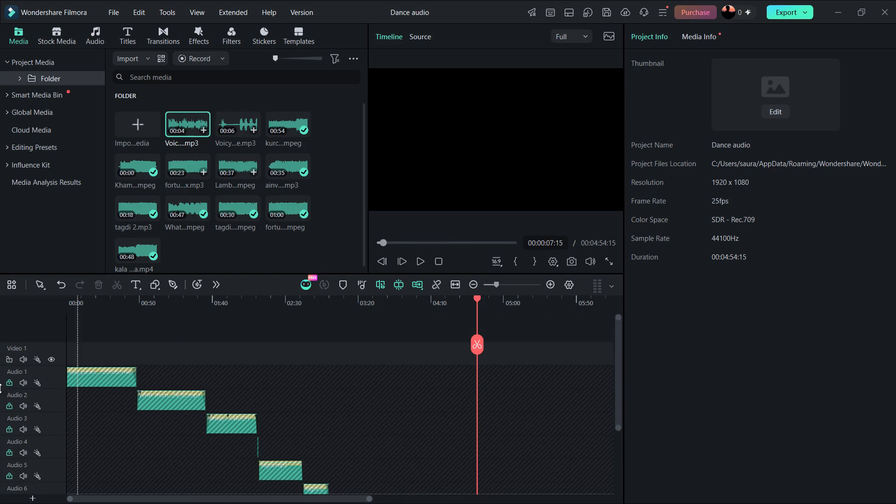
click(10, 386)
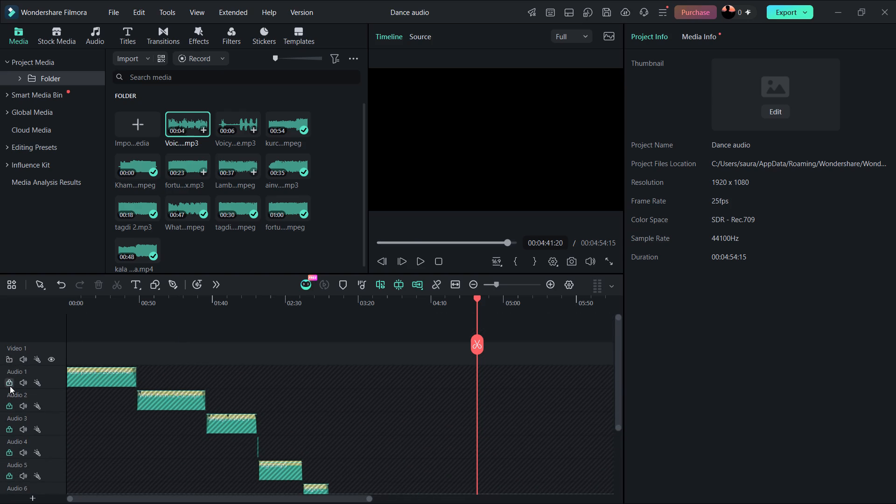
click(10, 407)
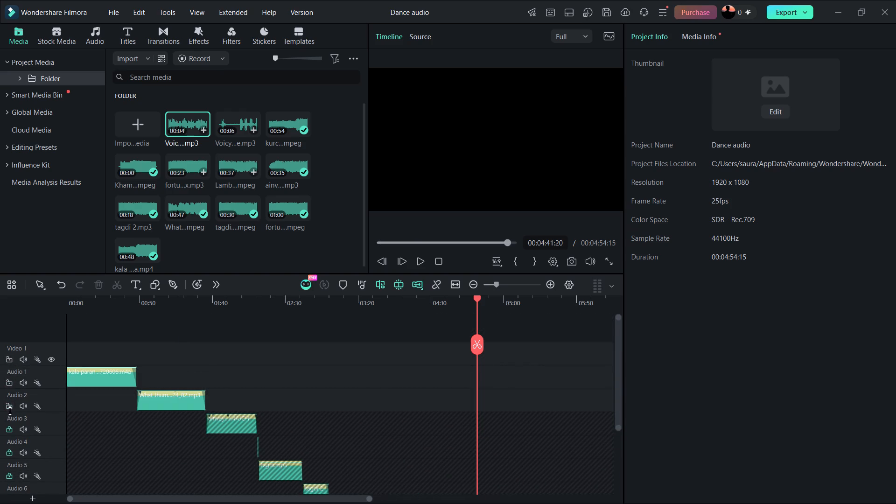
click(12, 426)
scroll(12, 426, down, 1)
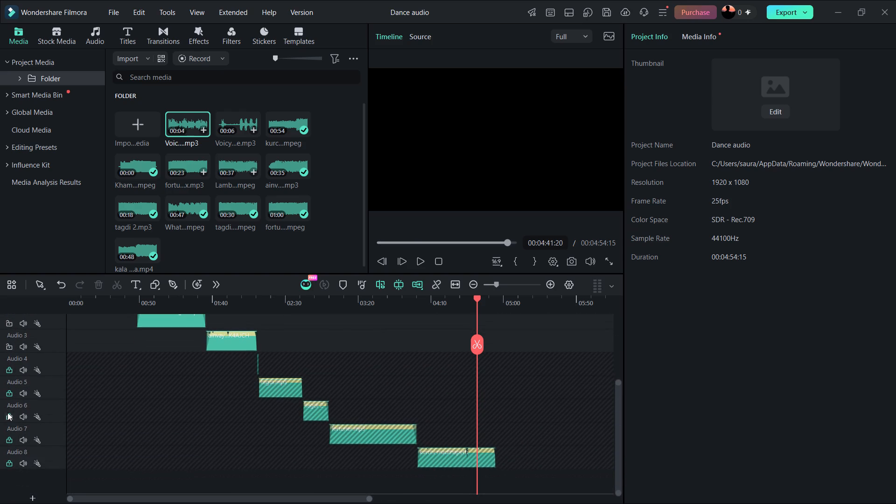
click(6, 373)
click(7, 392)
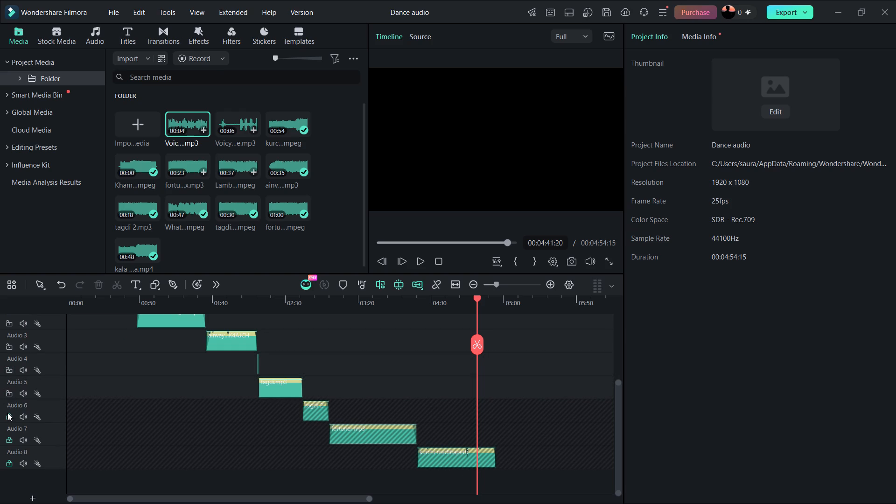
click(10, 418)
click(10, 439)
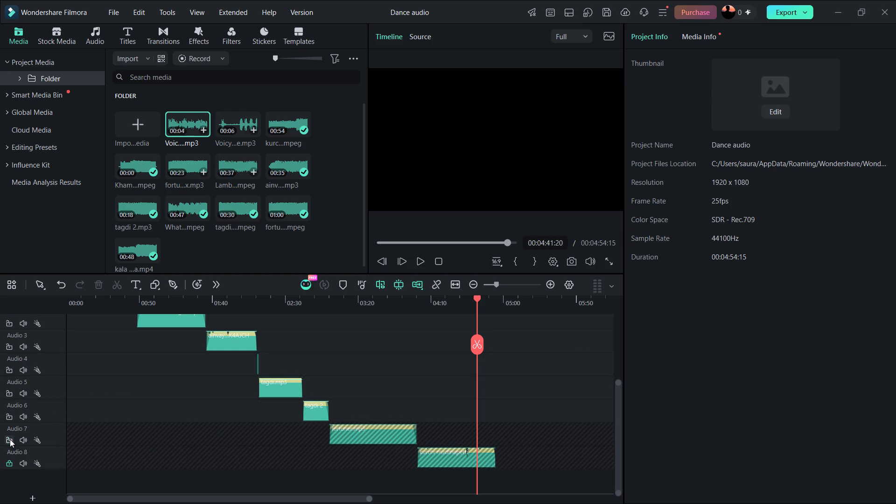
click(11, 462)
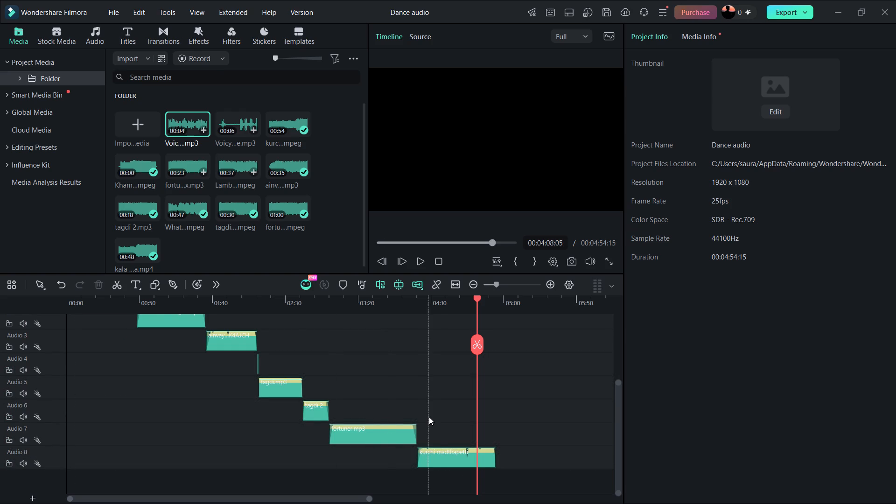
Play back the closing seconds of the last song clip on the Audio 8 track.
scroll(429, 417, down, 1)
click(389, 455)
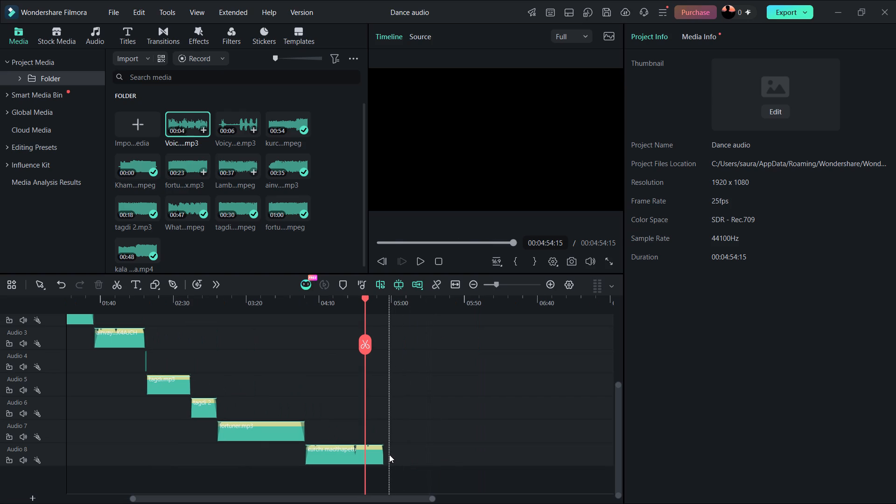
click(385, 454)
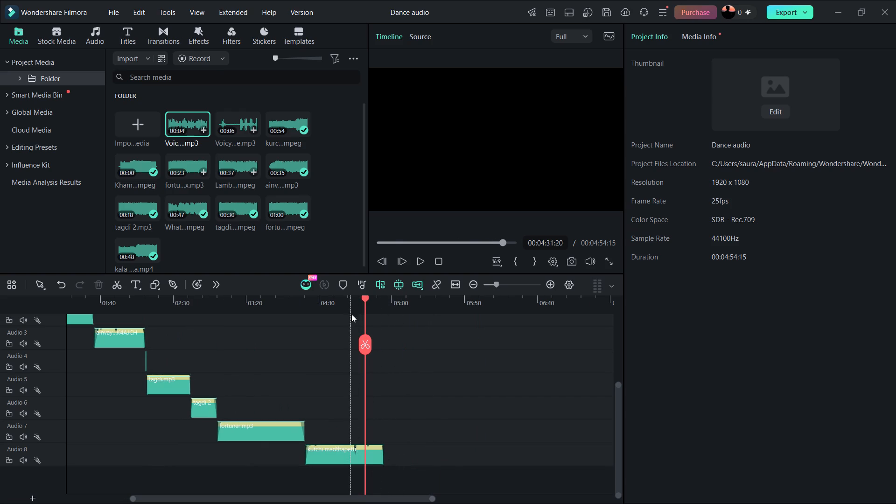
key(space)
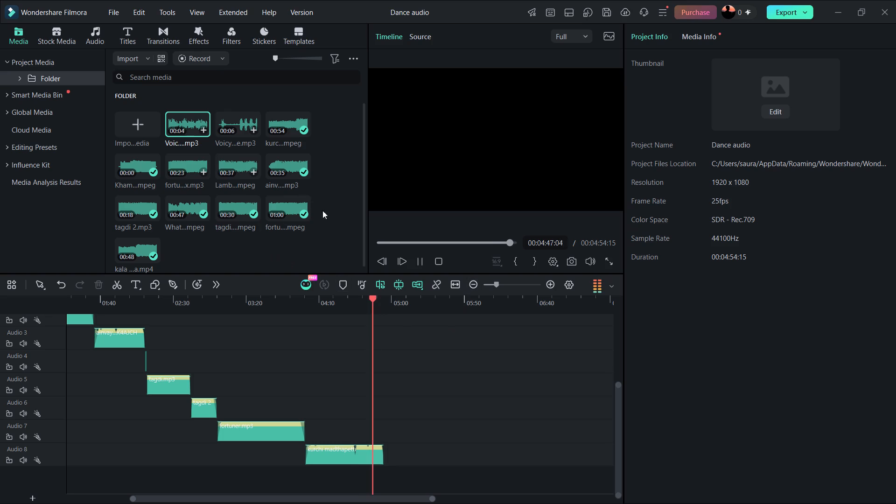
Add the Voicy_khatam goodbye sound effect to Audio 8, directly against the end of the kurchi song clip.
click(237, 126)
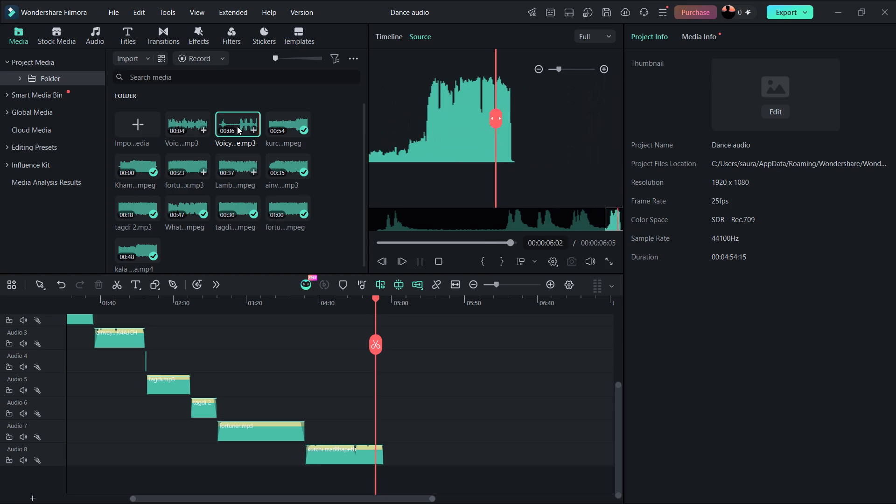
drag(237, 126, 398, 453)
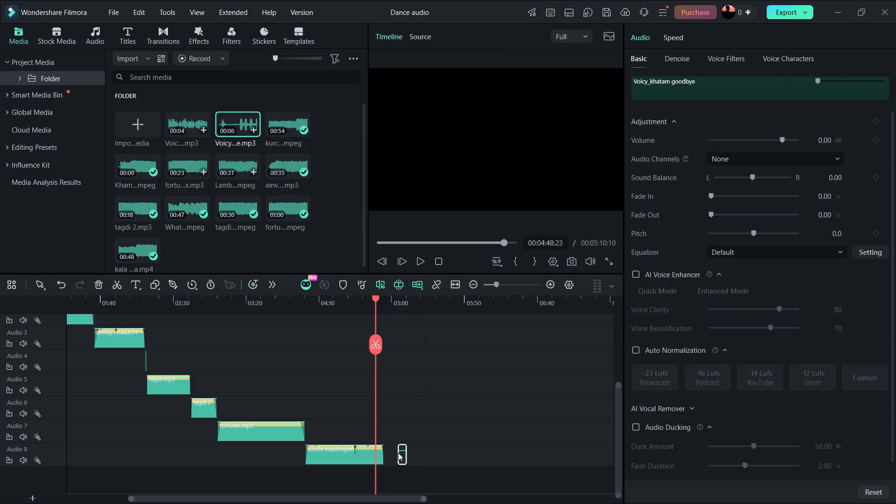
ctrl+scroll(402, 453, up, 7)
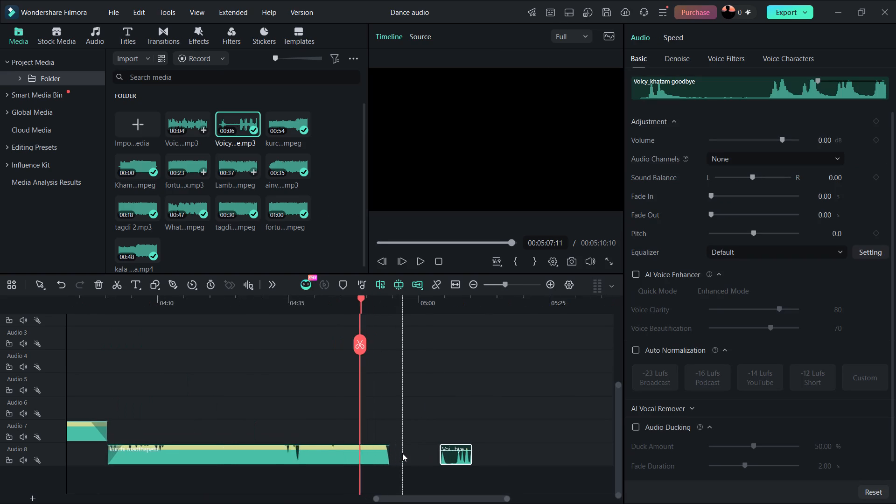
drag(436, 459, 402, 462)
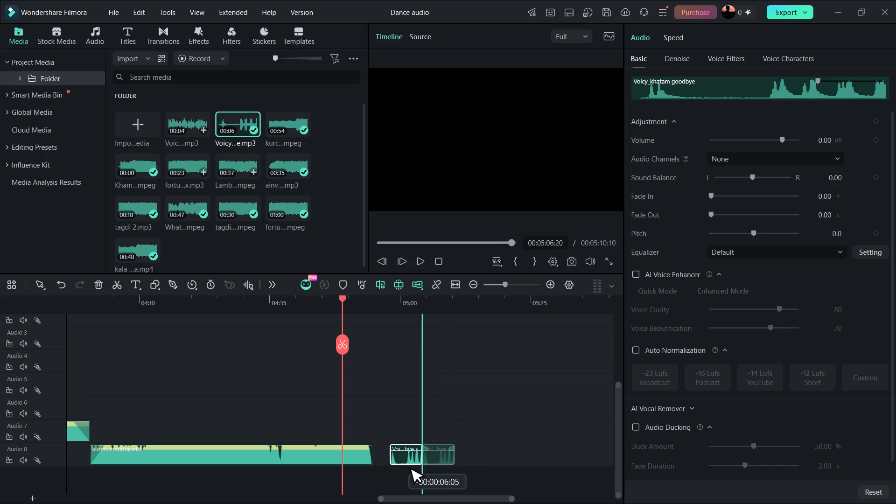
drag(402, 462, 388, 462)
Split the Voicy_khatam goodbye clip on Audio 8 at 00:04:55:23, after its first sound burst.
ctrl+scroll(381, 457, up, 5)
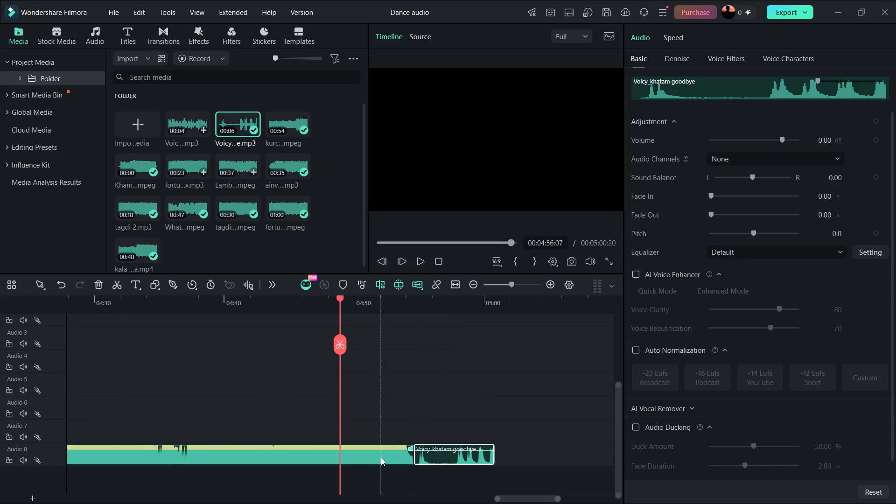
ctrl+scroll(443, 458, up, 1)
click(450, 457)
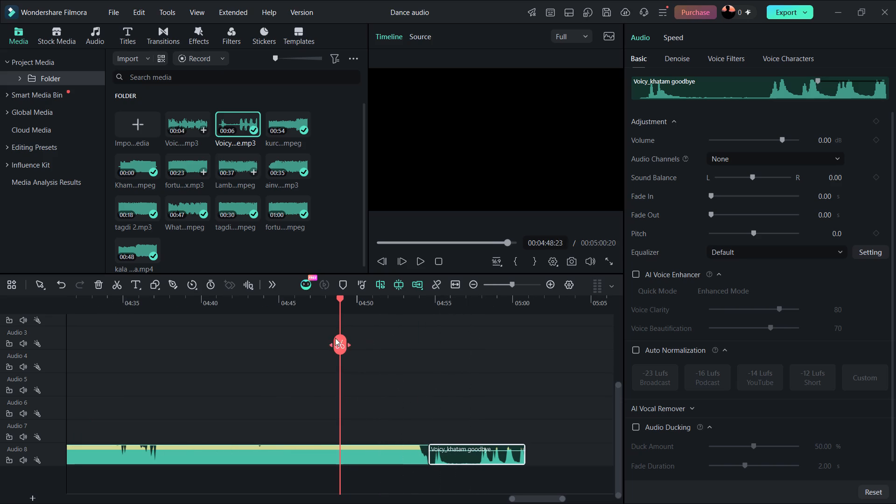
drag(342, 340, 457, 341)
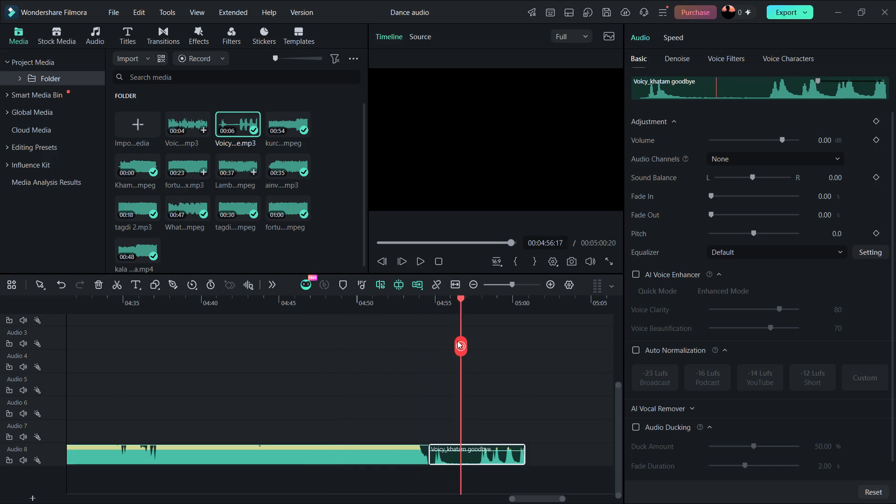
drag(457, 341, 449, 338)
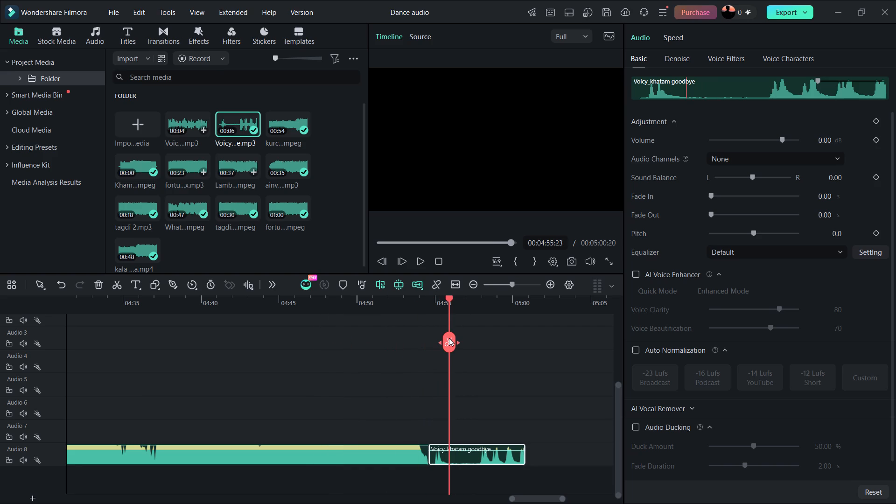
click(122, 289)
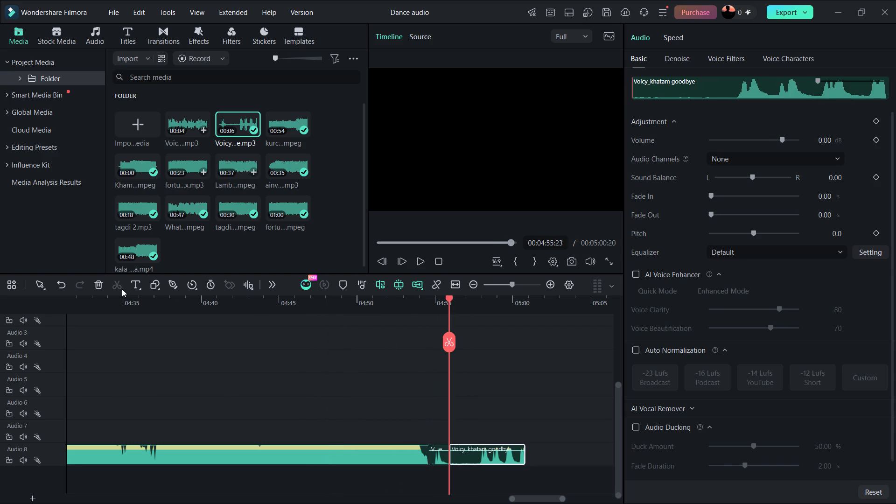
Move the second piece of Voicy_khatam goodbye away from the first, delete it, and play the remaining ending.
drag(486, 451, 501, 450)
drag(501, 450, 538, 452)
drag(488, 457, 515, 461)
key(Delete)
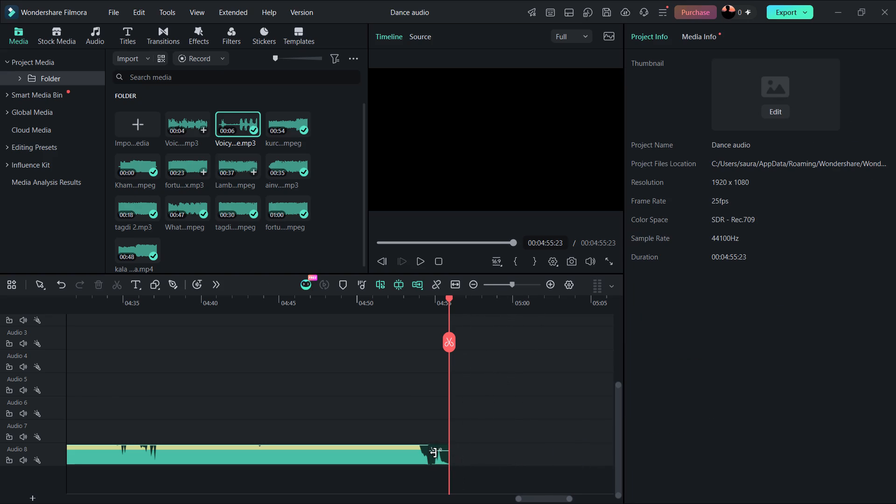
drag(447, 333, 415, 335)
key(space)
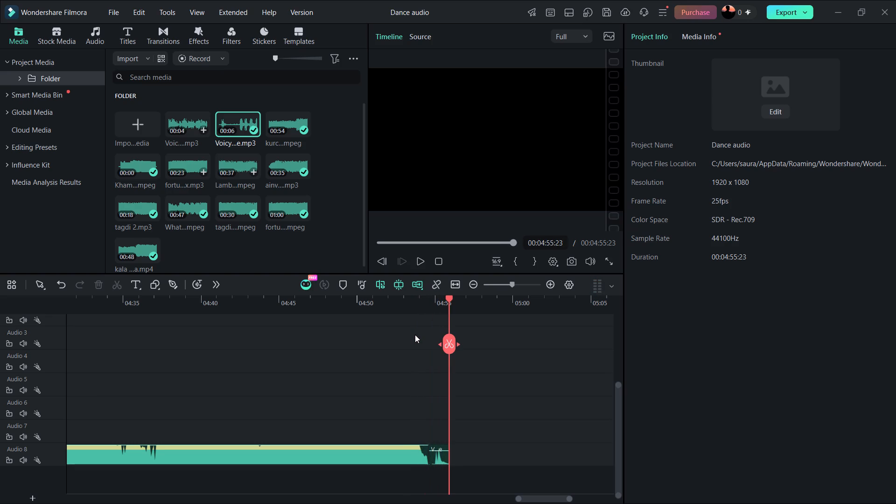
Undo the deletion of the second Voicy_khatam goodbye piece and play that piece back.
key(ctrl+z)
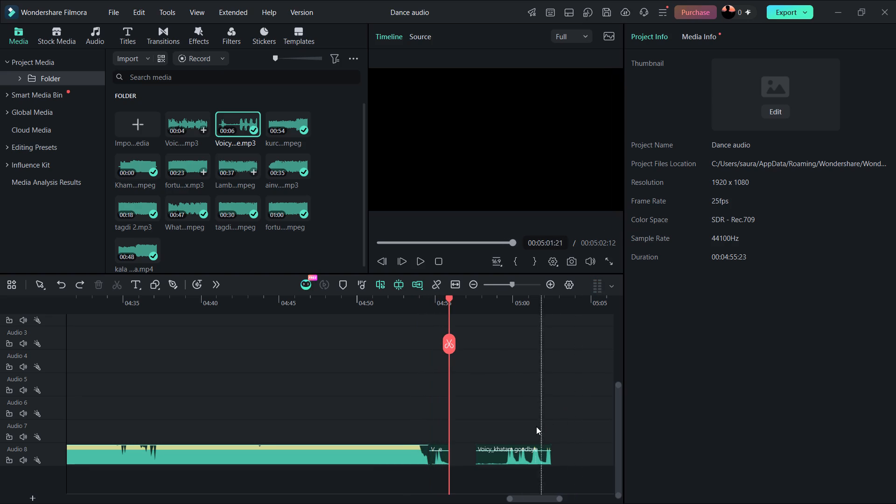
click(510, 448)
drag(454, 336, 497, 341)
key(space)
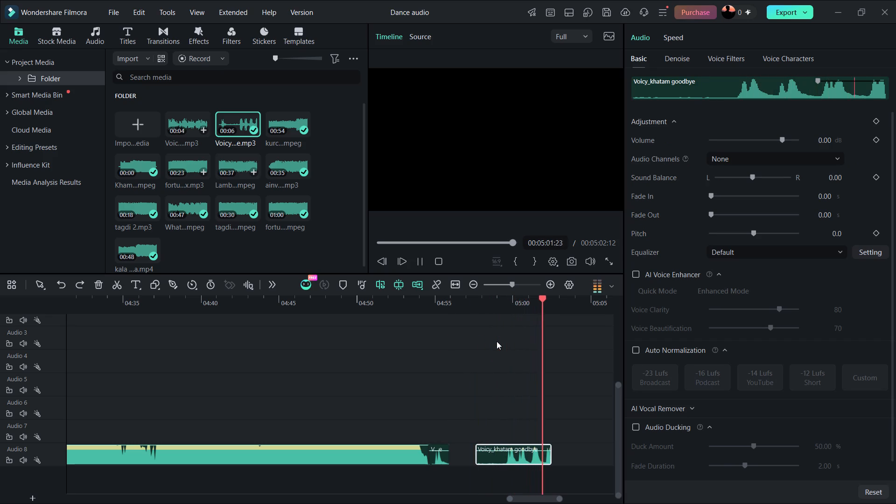
Delete the second piece of Voicy_khatam goodbye from Audio 8 and play back the song's transition into the remaining piece.
click(522, 454)
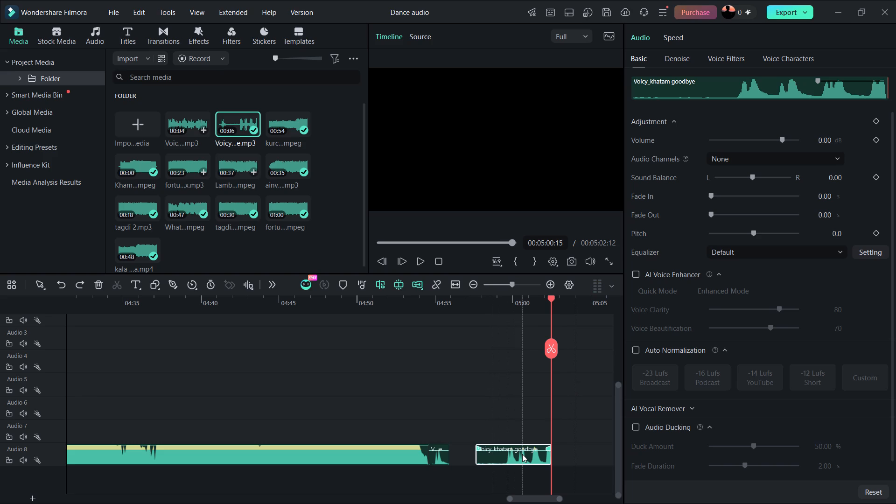
key(Delete)
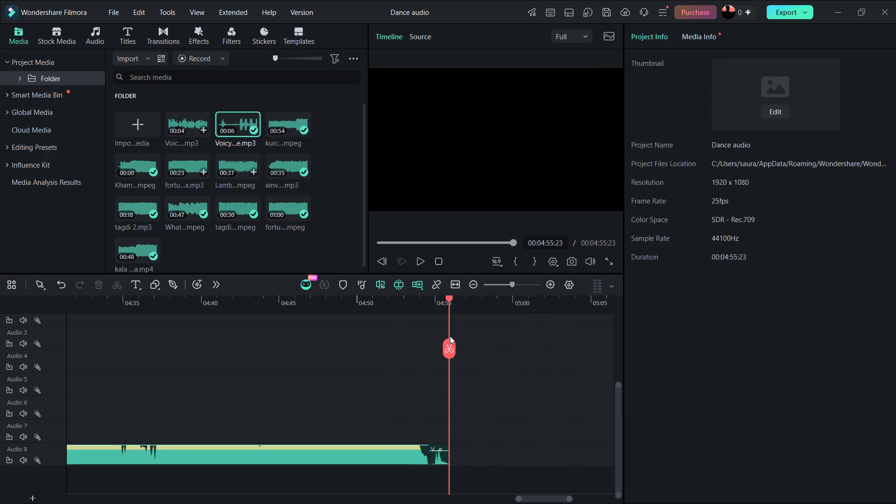
drag(452, 349, 405, 352)
key(space)
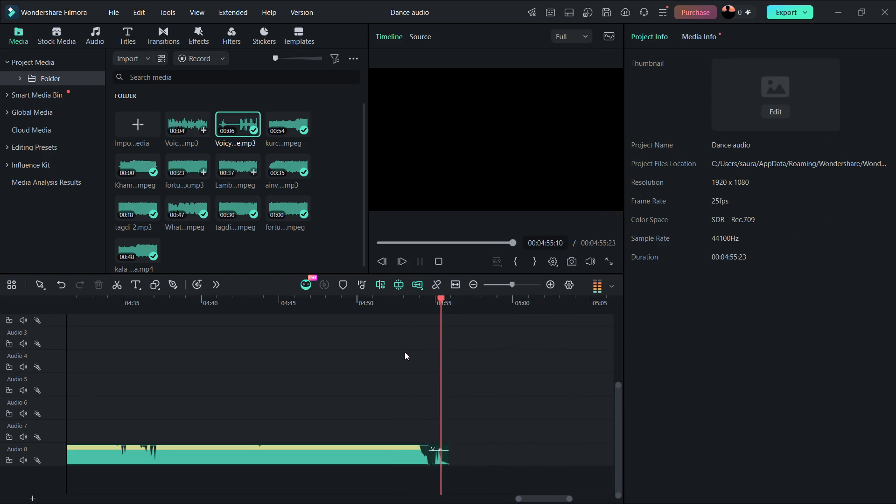
Review the end of the song mix and preview the four-second Voicy sound effect in the media folder.
scroll(335, 371, right, 1)
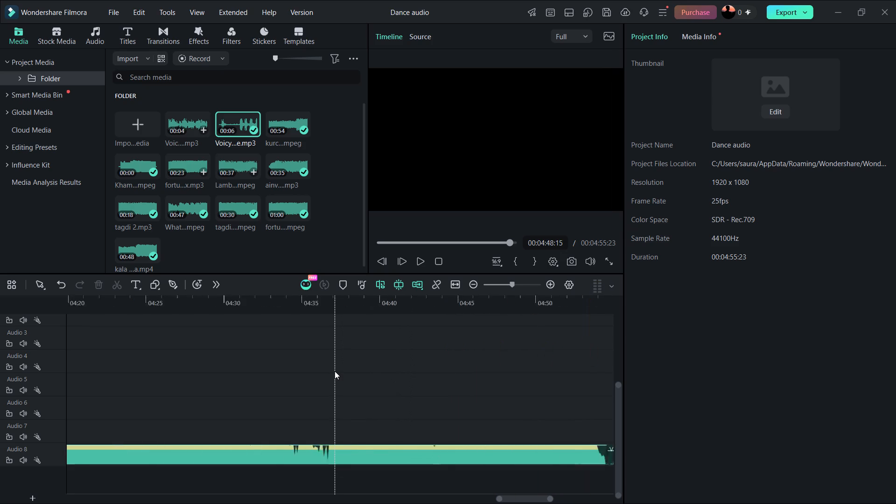
scroll(335, 371, right, 1)
ctrl+scroll(335, 371, down, 2)
scroll(335, 371, right, 2)
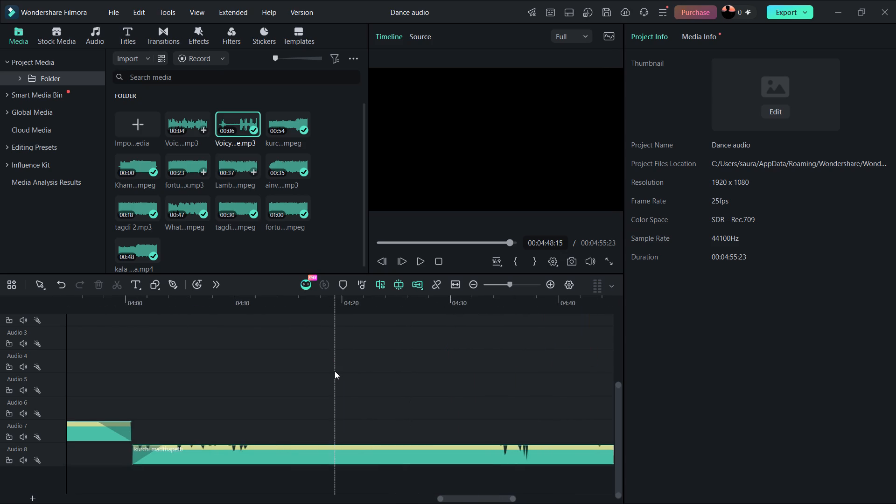
scroll(335, 371, right, 5)
ctrl+scroll(335, 371, down, 2)
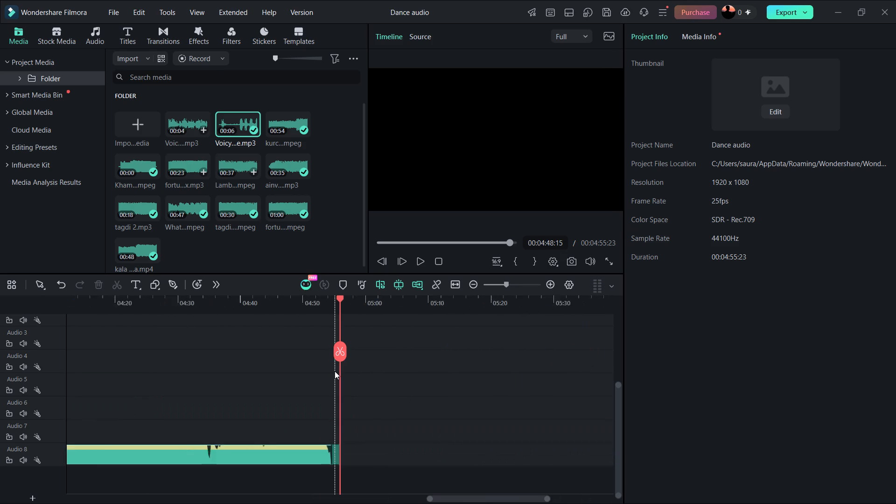
ctrl+scroll(335, 371, down, 4)
scroll(277, 389, right, 1)
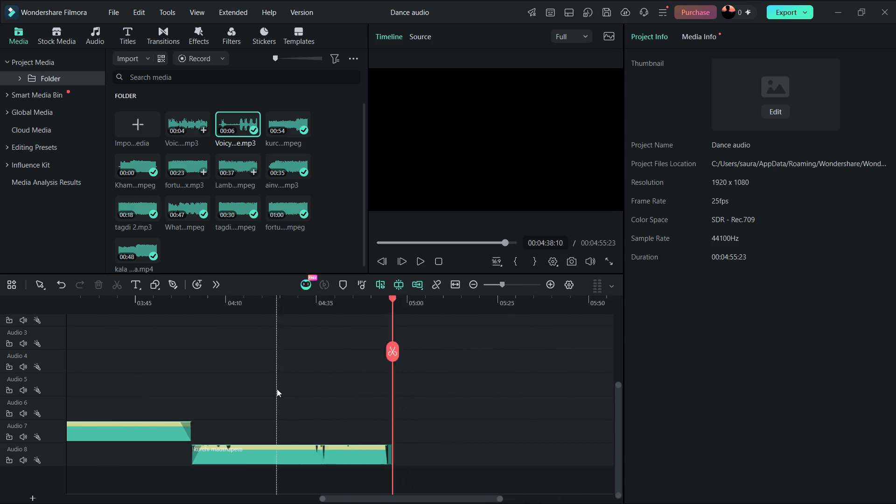
scroll(277, 389, right, 1)
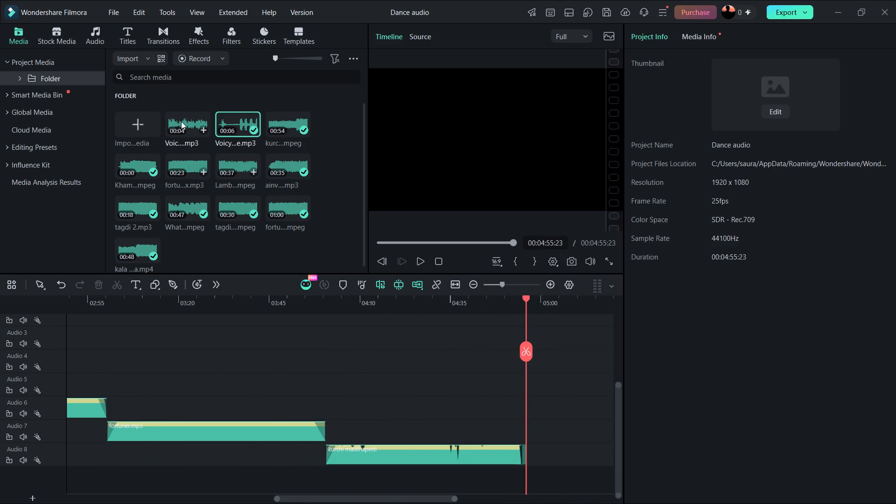
click(181, 121)
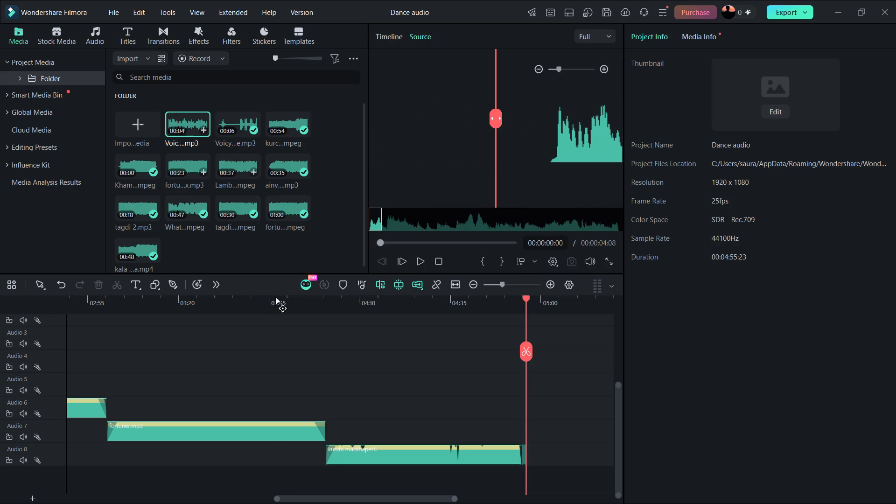
Play back the transition from kala paranda on Audio 1 to the What Jhumka clip on Audio 2.
scroll(269, 326, right, 5)
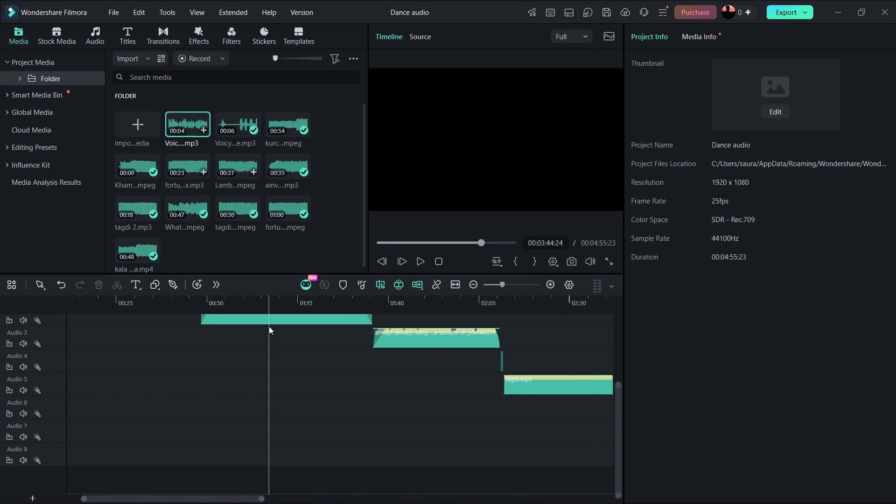
scroll(269, 326, right, 5)
scroll(269, 326, up, 1)
scroll(269, 326, right, 1)
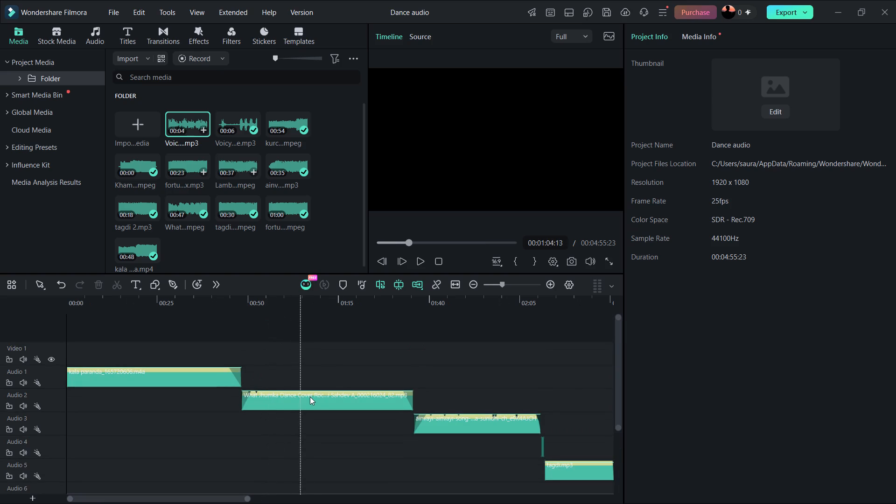
click(311, 398)
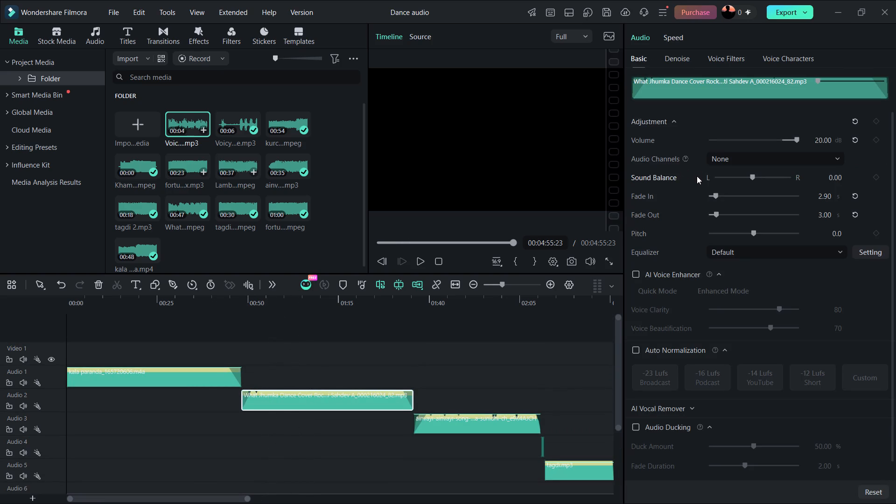
key(space)
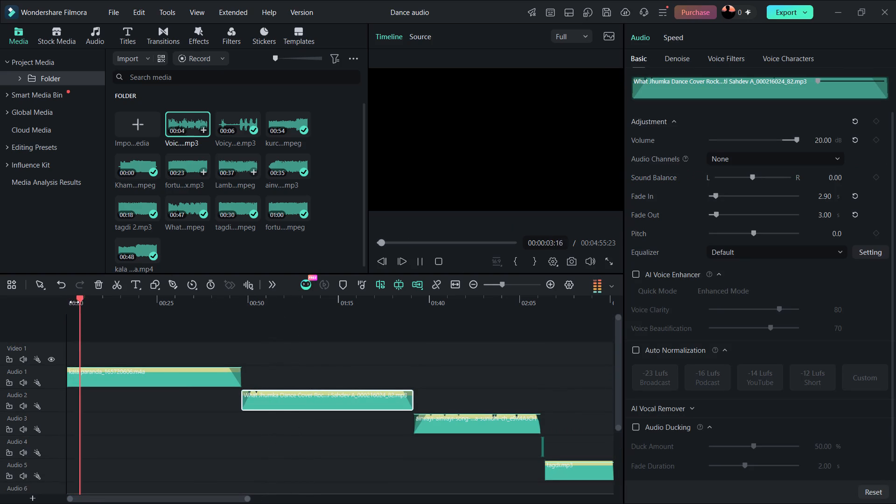
drag(81, 301, 265, 281)
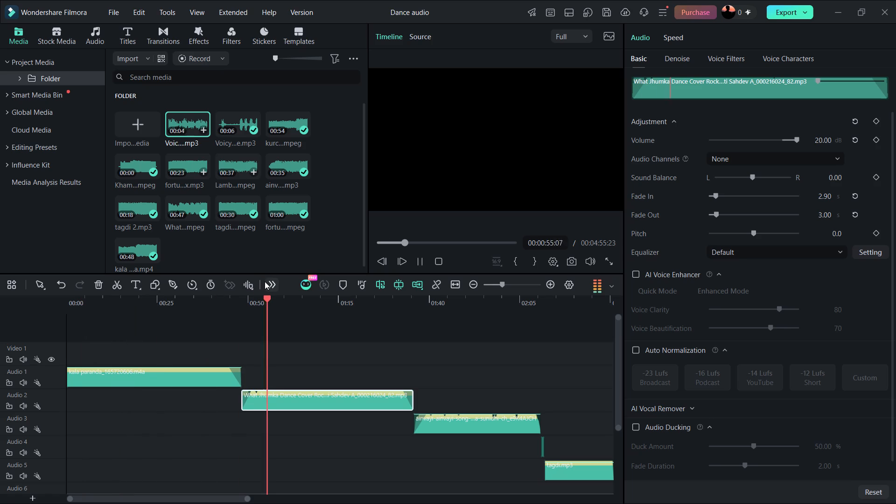
click(451, 422)
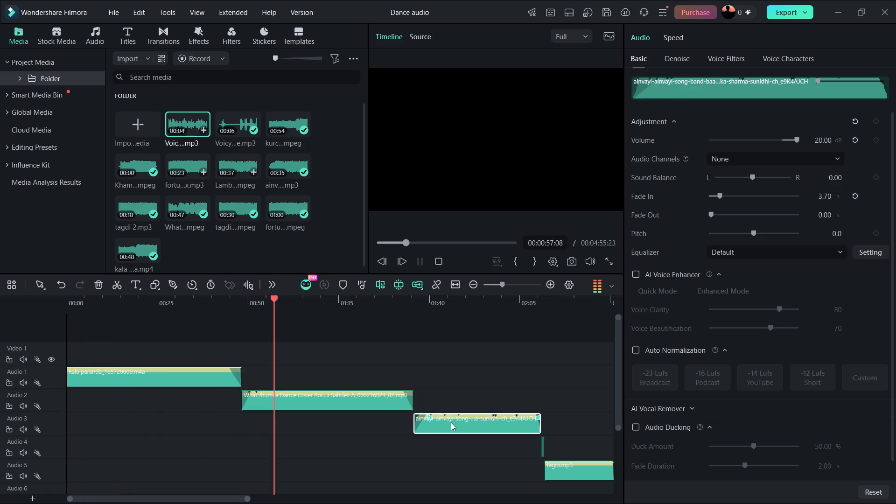
drag(280, 301, 245, 303)
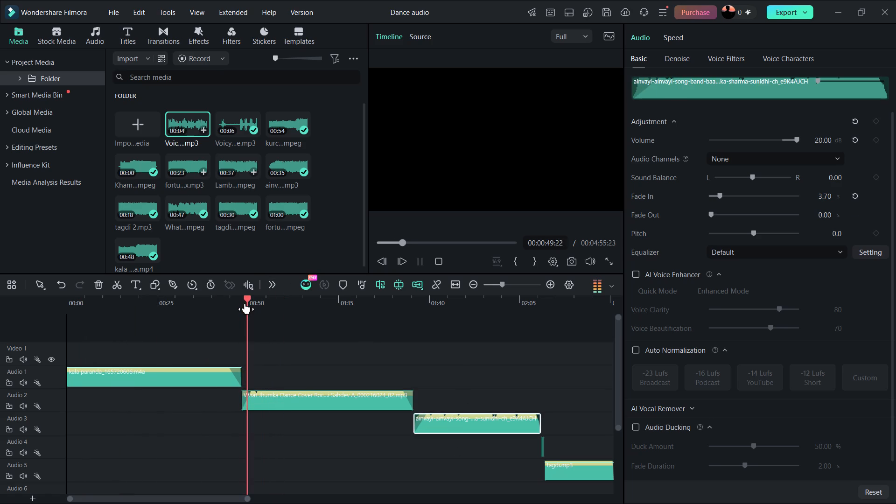
drag(253, 298, 202, 300)
key(space)
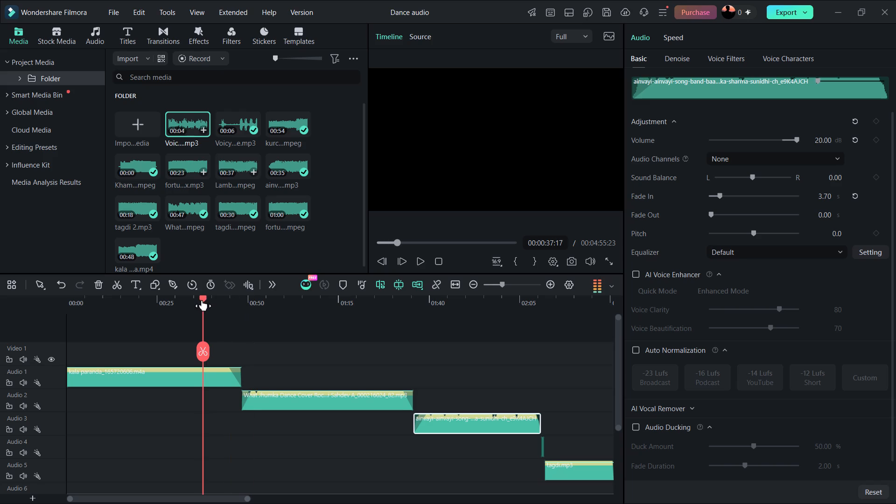
Preview the six-second Voicy_khatam goodbye sound effect in the media folder.
click(240, 130)
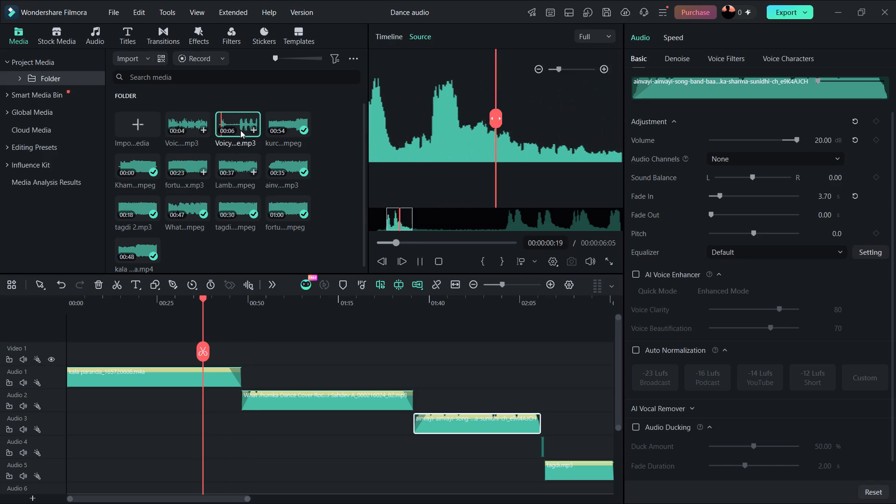
click(240, 130)
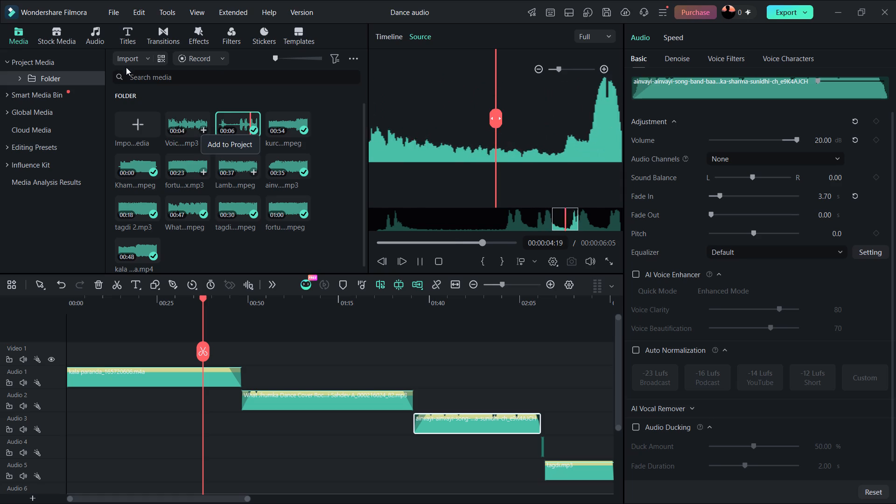
Import Voicy_Oye kon kar rah disturb oye from the Downloads sound effects folder into the project media.
click(138, 59)
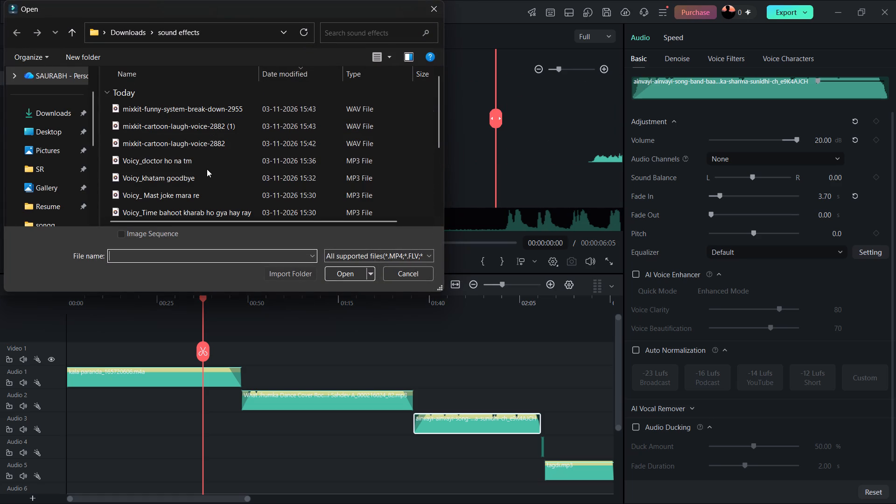
scroll(207, 169, down, 1)
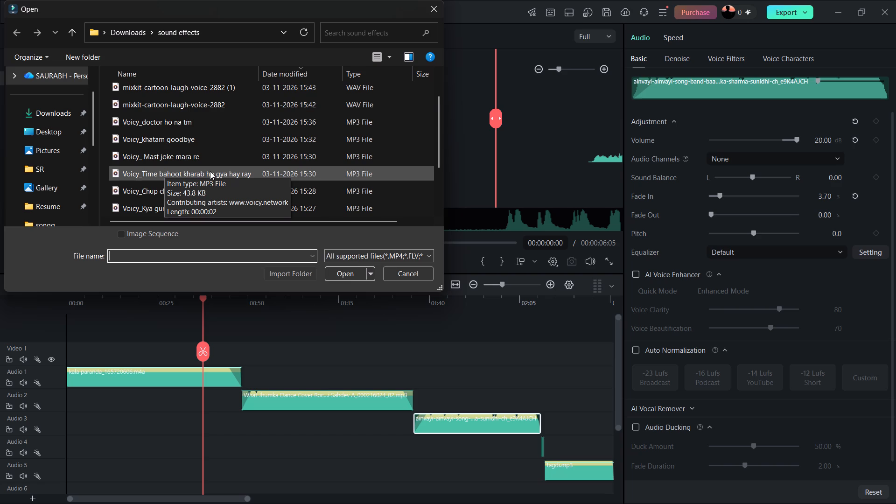
scroll(210, 171, down, 1)
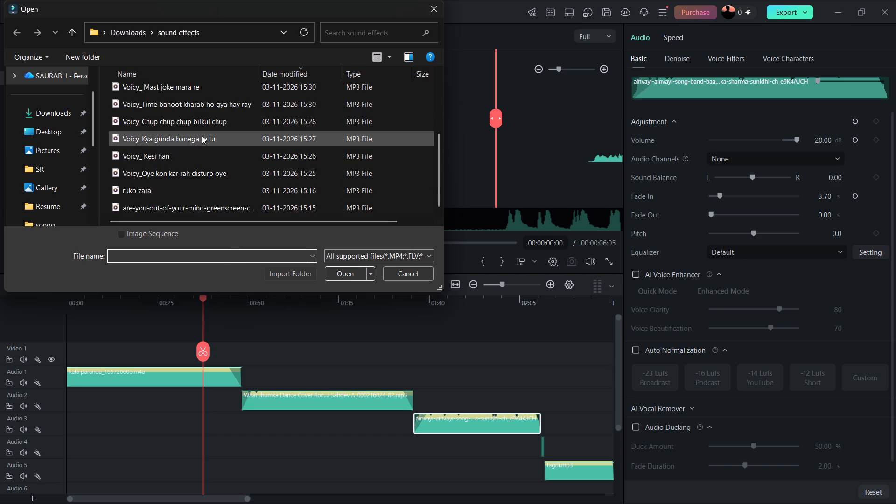
click(214, 174)
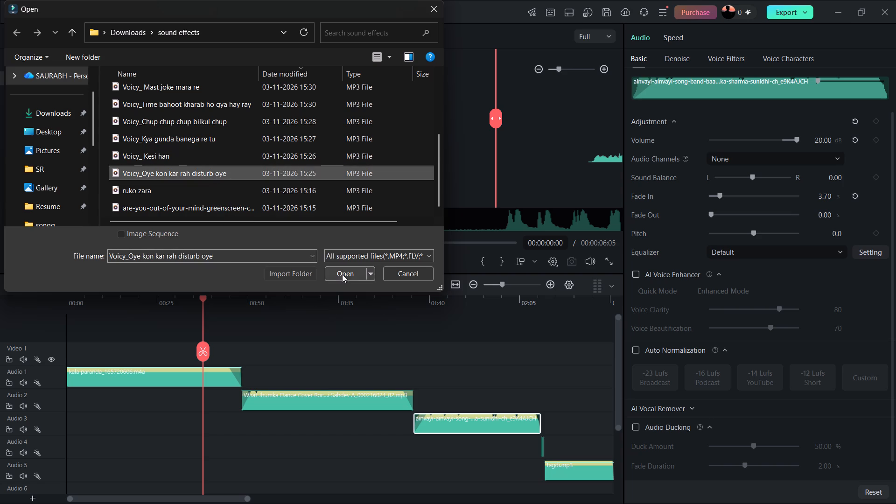
click(343, 273)
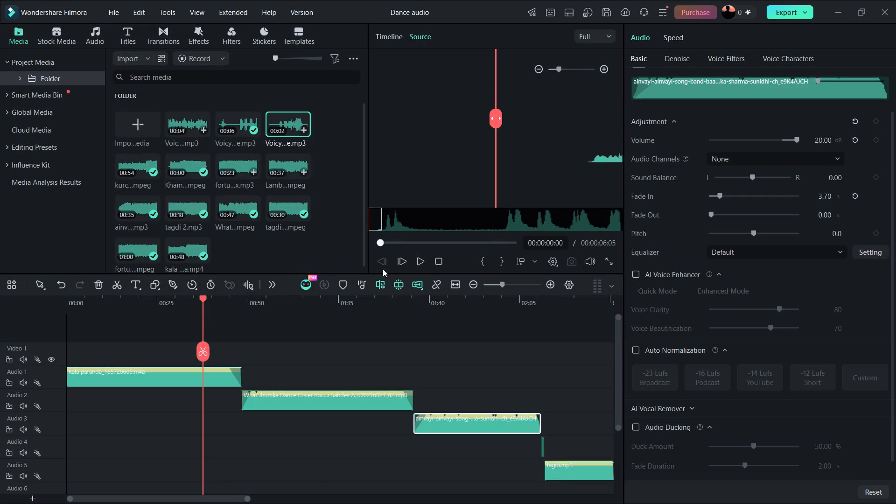
Preview the imported Voicy_Oye kon kar rah disturb oye and play the kala paranda to What Jhumka transition from about 00:00:46.
drag(204, 300, 235, 302)
click(296, 118)
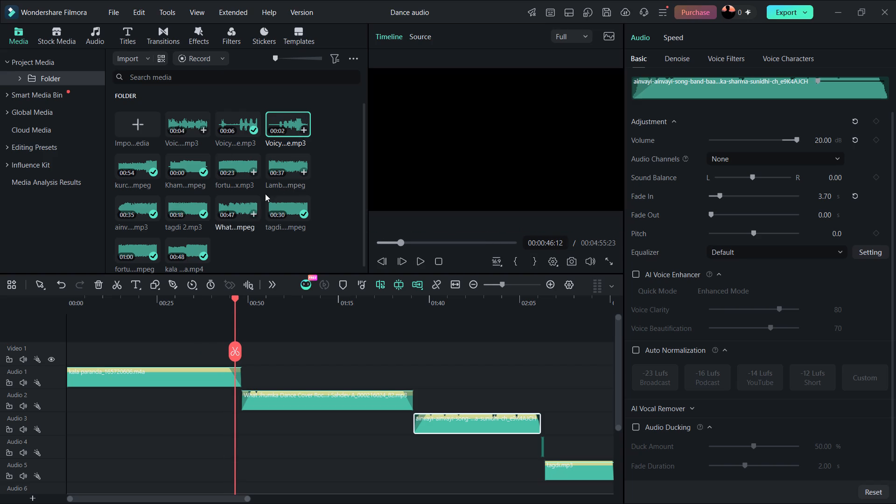
click(293, 128)
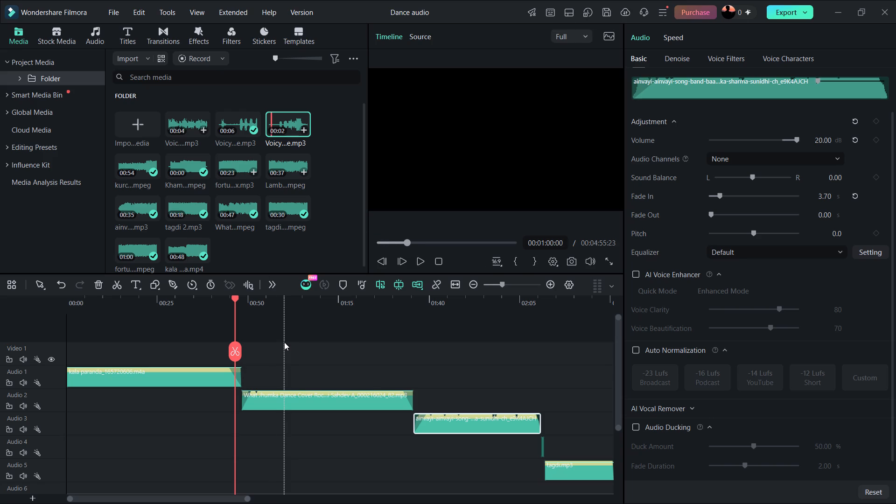
click(288, 121)
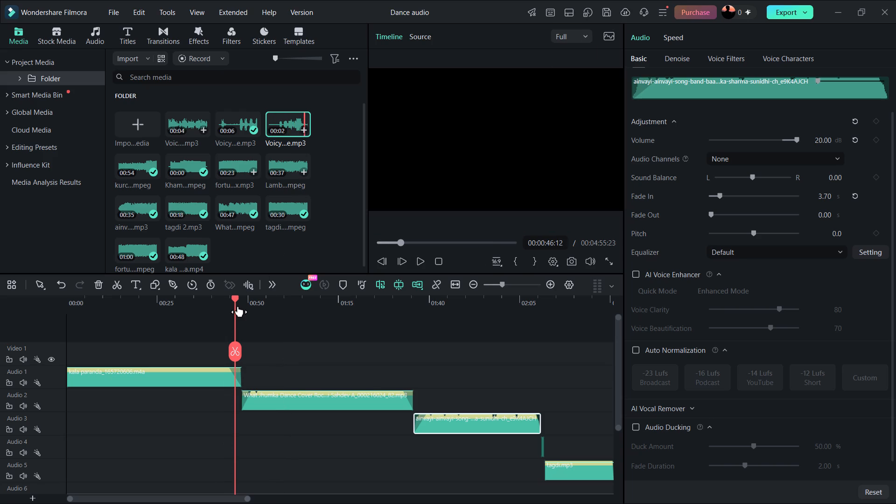
click(237, 301)
key(space)
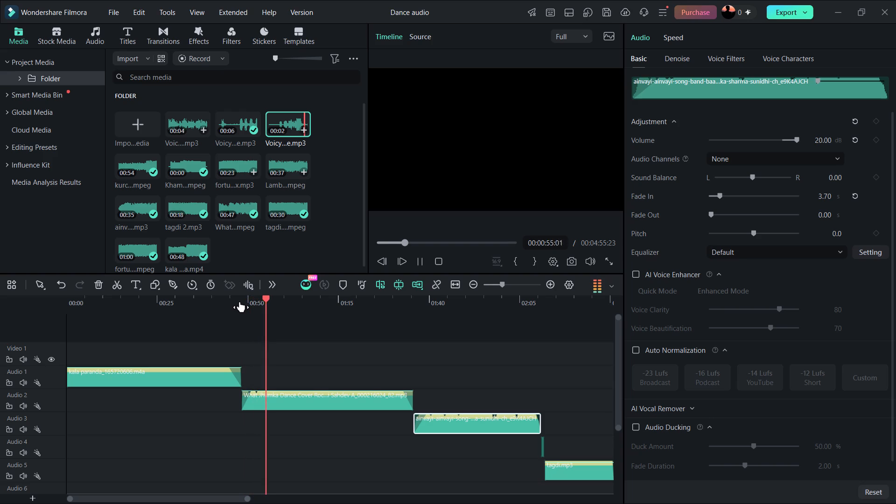
Insert Voicy_Oye kon kar rah disturb oye on a new track between kala paranda and What Jhumka, starting where kala paranda ends.
drag(287, 121, 244, 383)
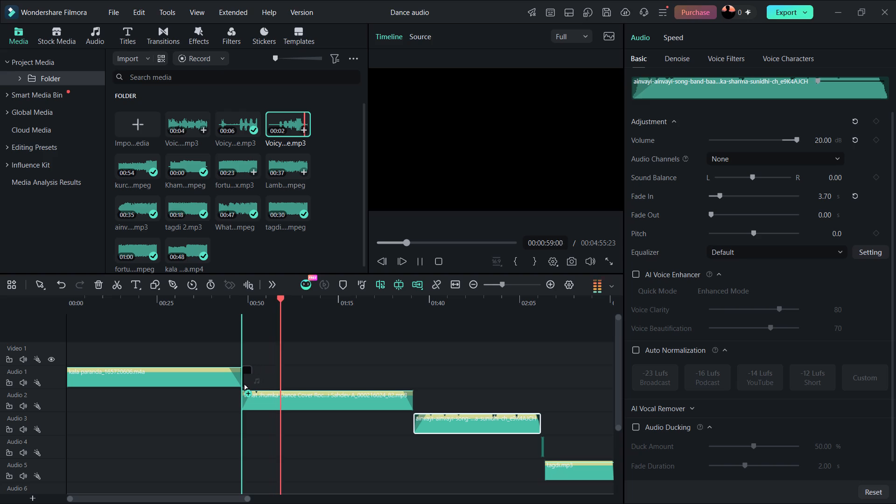
drag(244, 383, 244, 392)
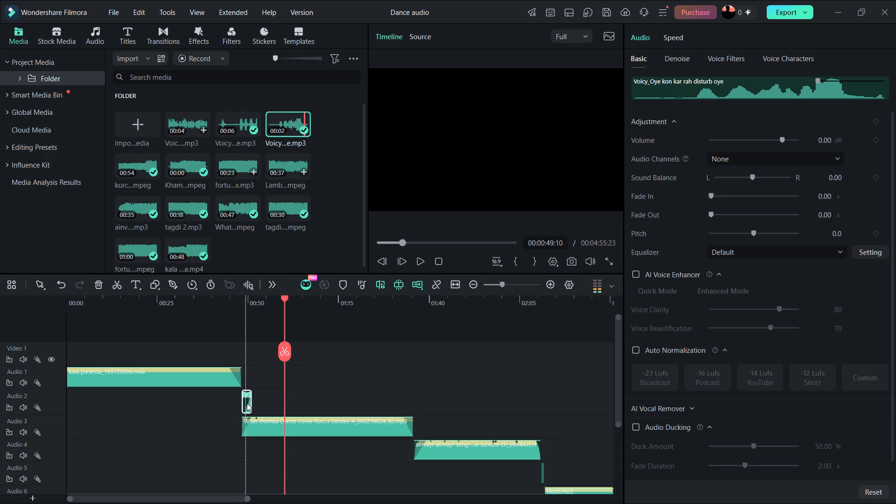
Move the What Jhumka clip on Audio 3 about 3 seconds later so it starts where Voicy_Oye kon kar rah disturb oye ends.
click(247, 402)
ctrl+scroll(247, 402, up, 8)
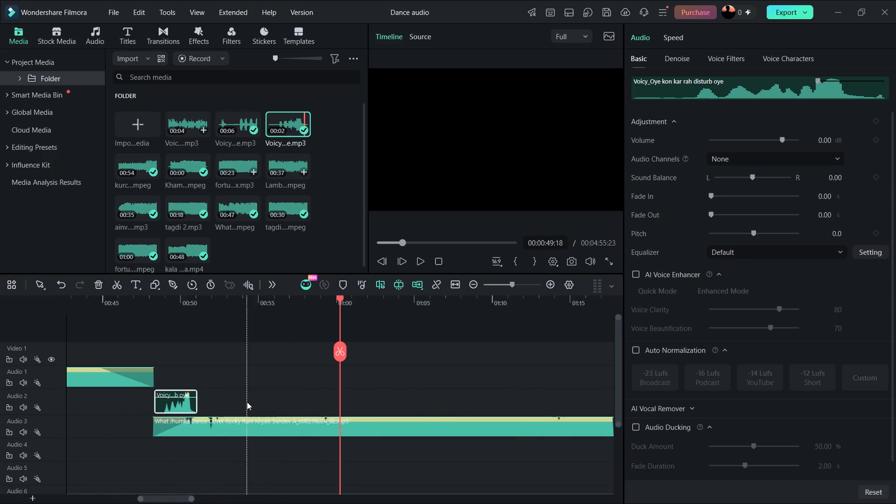
ctrl+scroll(247, 402, up, 3)
scroll(247, 402, down, 1)
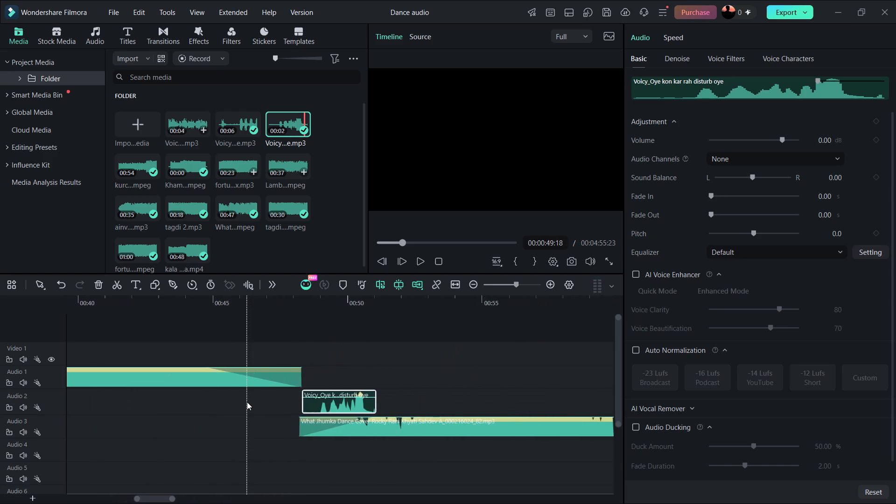
scroll(247, 402, down, 1)
click(298, 404)
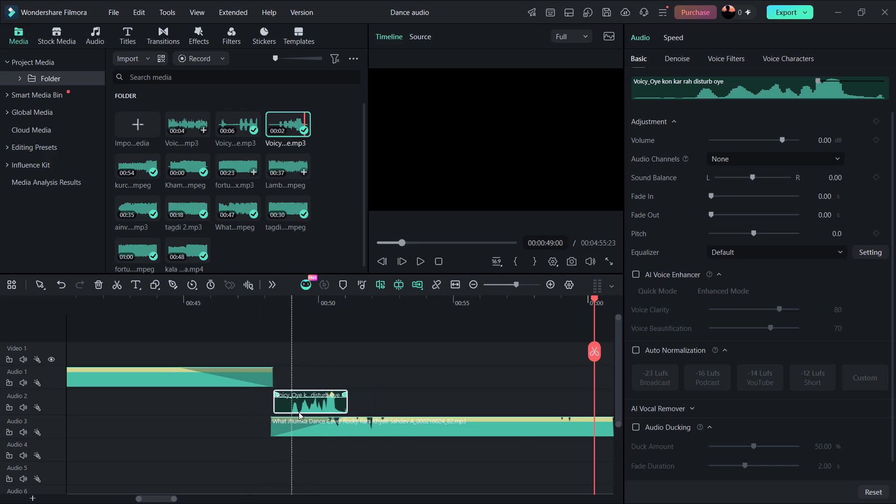
drag(326, 424, 397, 418)
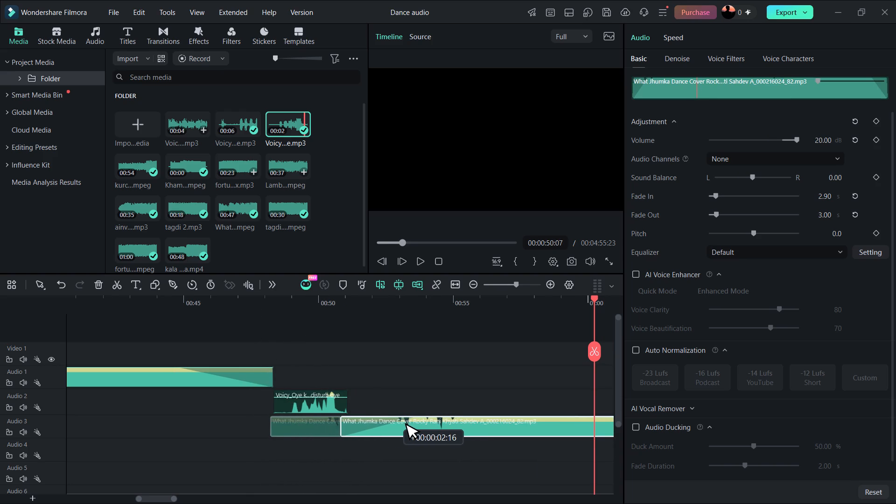
drag(397, 418, 403, 418)
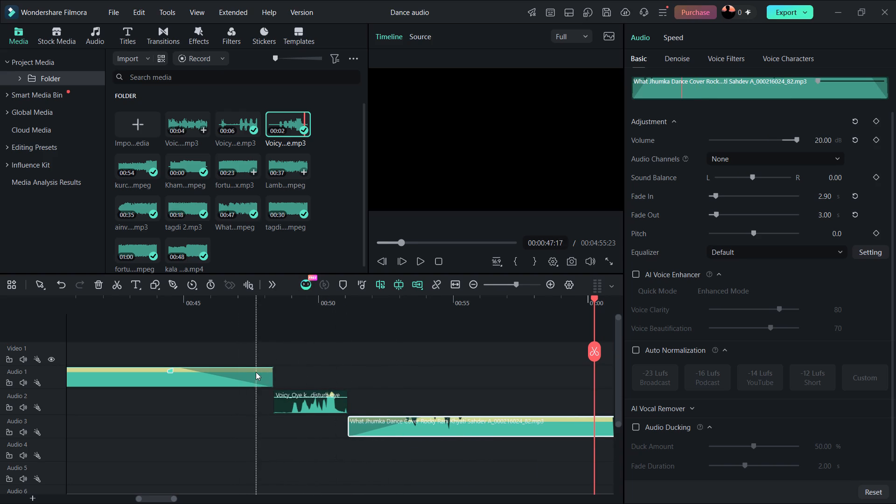
Play the transition from kala paranda through Voicy_Oye kon kar rah disturb oye into What Jhumka from about 00:00:39.
double_click(257, 385)
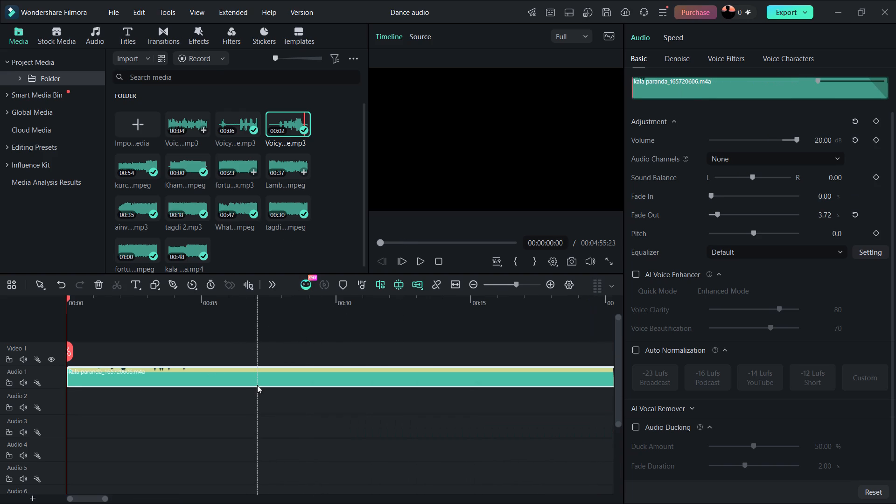
key(space)
scroll(257, 385, right, 3)
scroll(361, 389, left, 1)
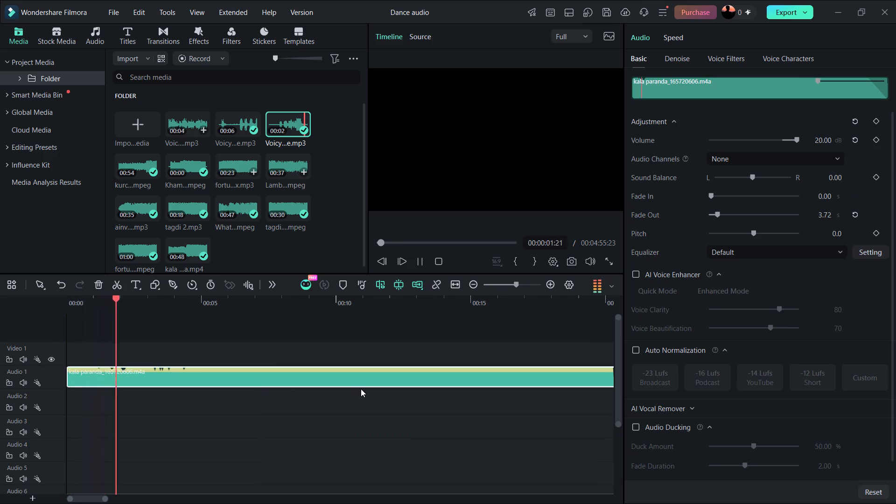
scroll(361, 389, left, 4)
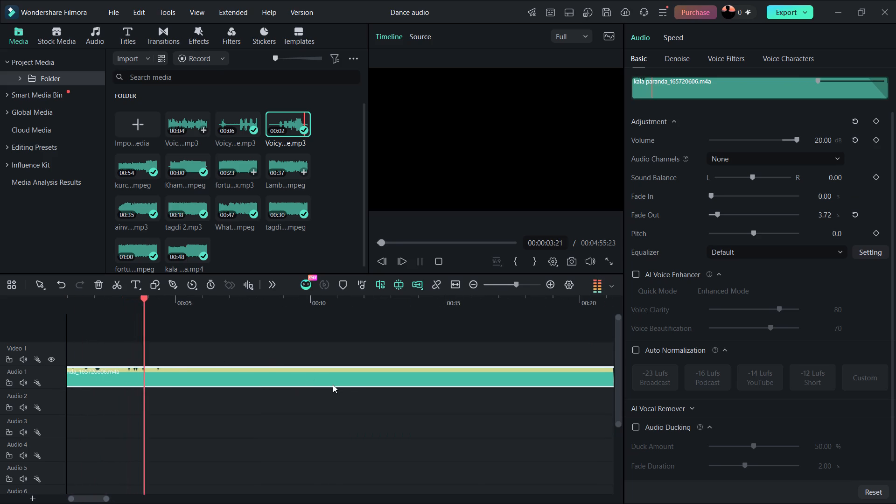
ctrl+scroll(182, 300, down, 2)
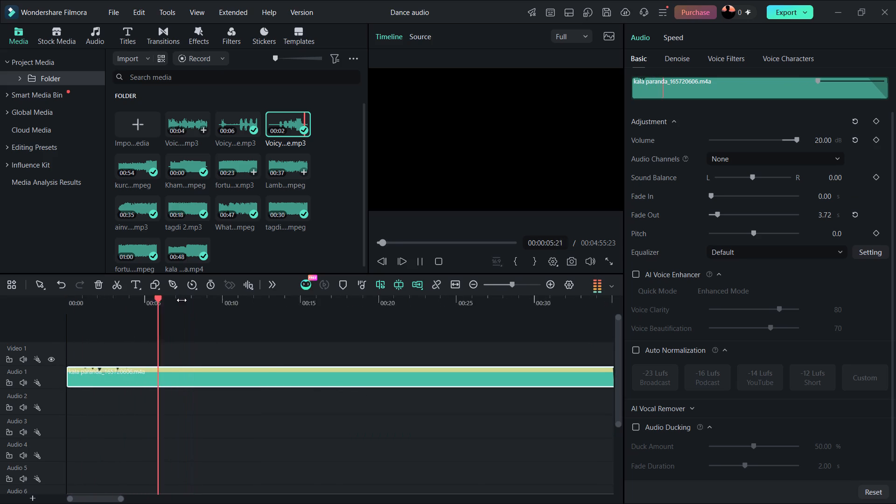
ctrl+scroll(182, 300, down, 9)
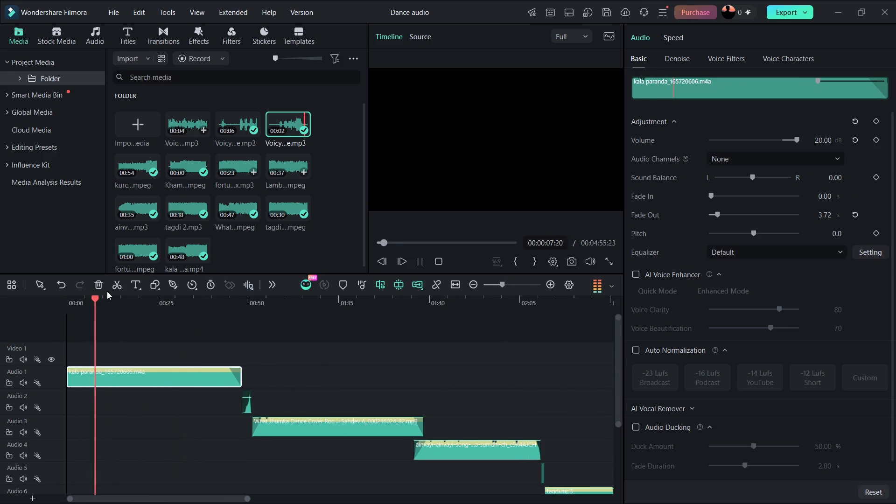
drag(98, 297, 213, 303)
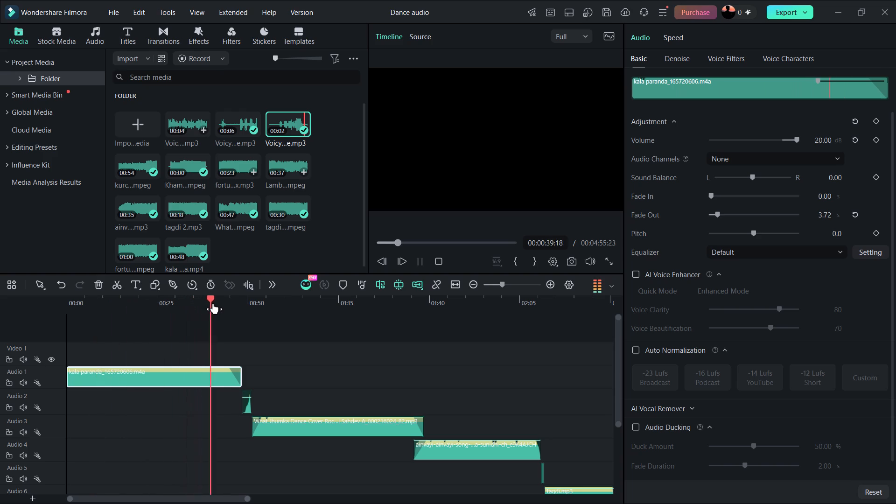
drag(213, 303, 214, 303)
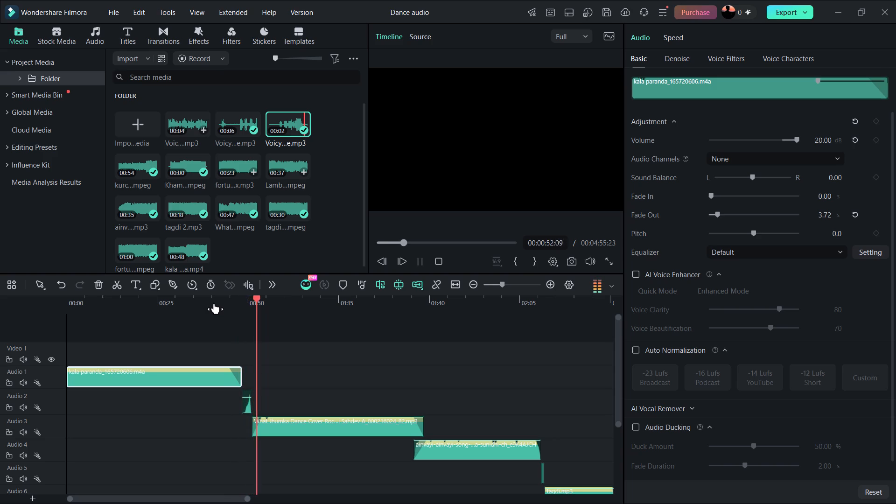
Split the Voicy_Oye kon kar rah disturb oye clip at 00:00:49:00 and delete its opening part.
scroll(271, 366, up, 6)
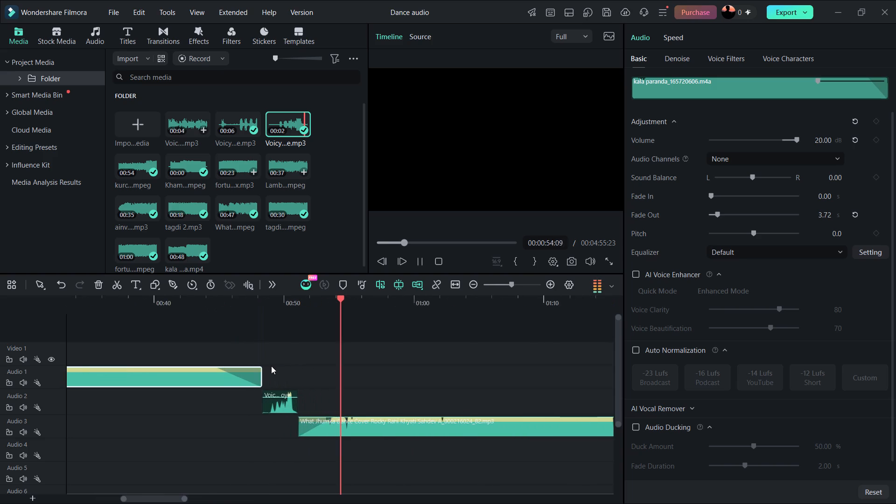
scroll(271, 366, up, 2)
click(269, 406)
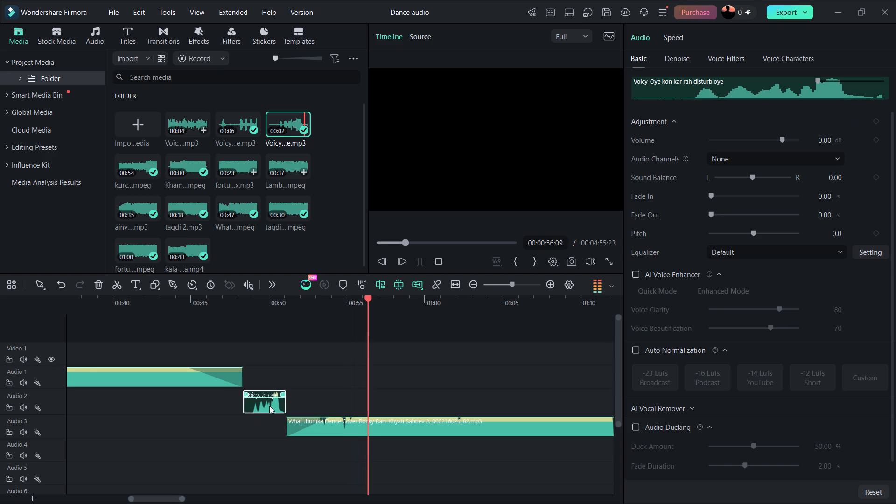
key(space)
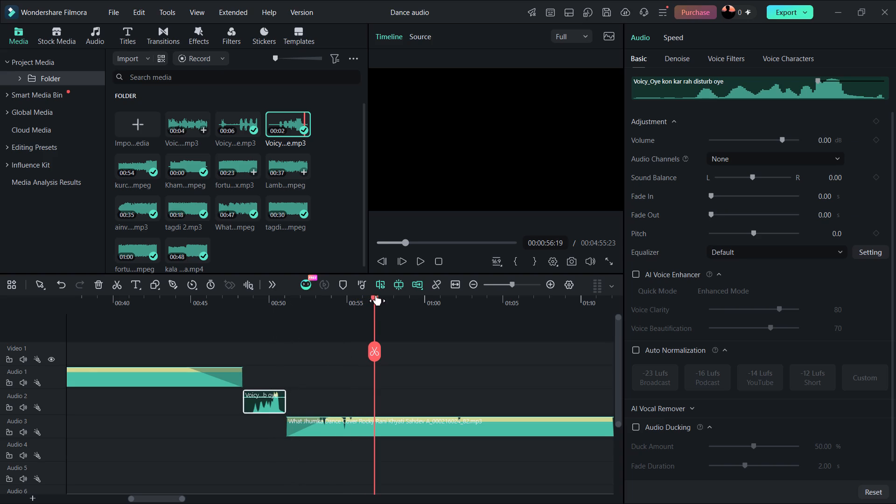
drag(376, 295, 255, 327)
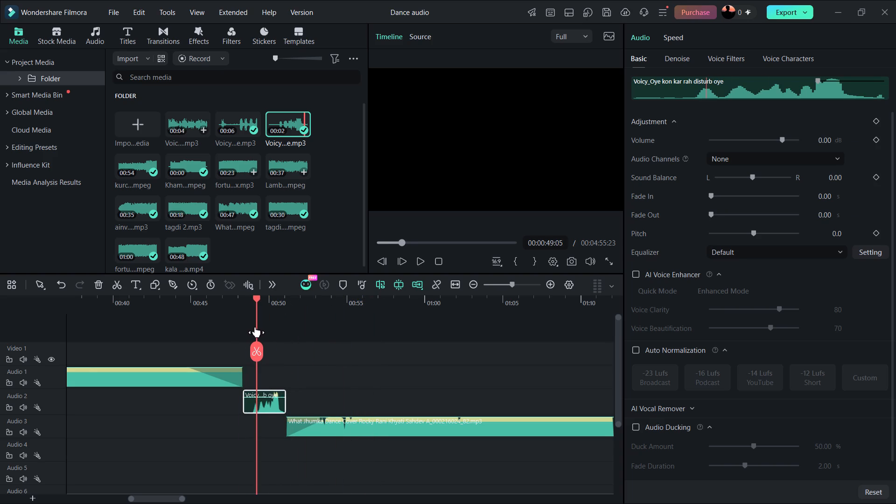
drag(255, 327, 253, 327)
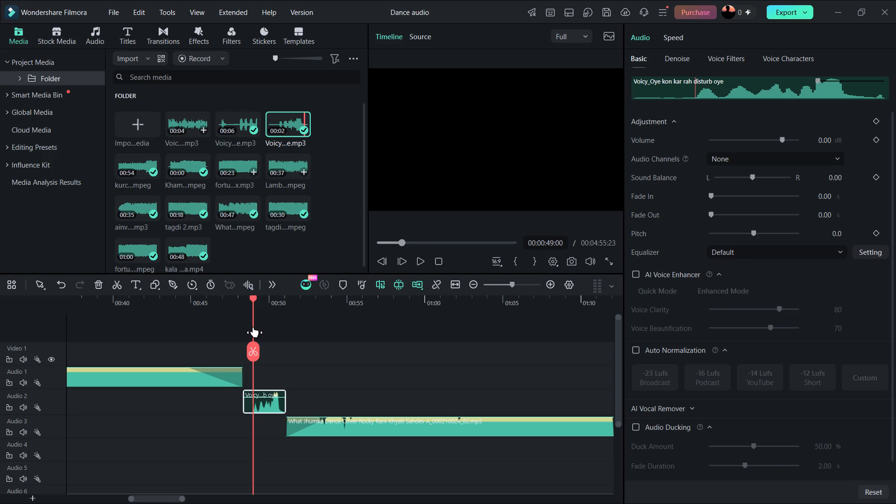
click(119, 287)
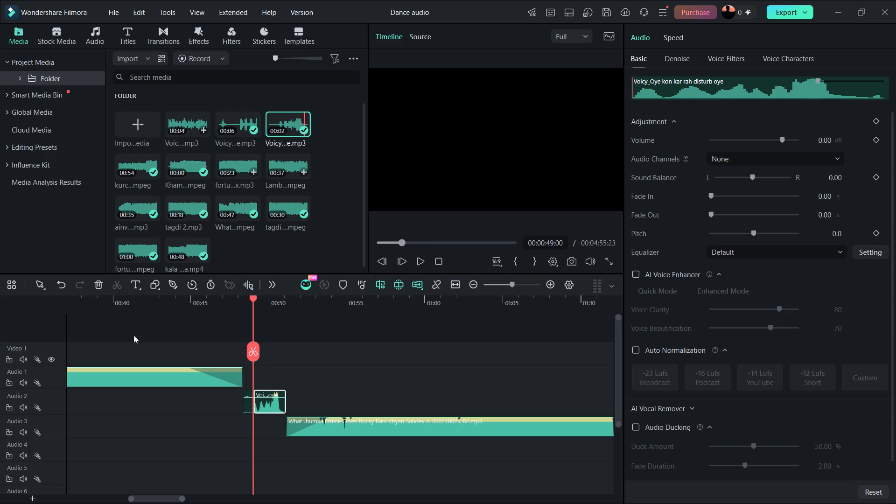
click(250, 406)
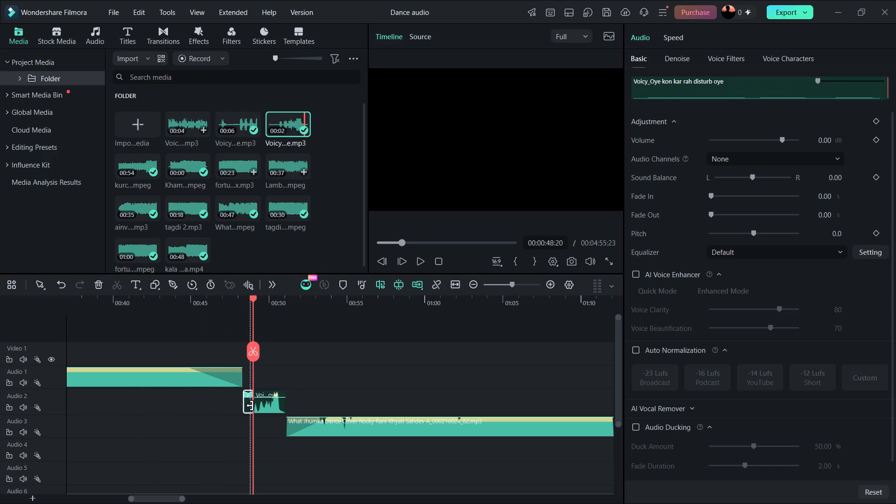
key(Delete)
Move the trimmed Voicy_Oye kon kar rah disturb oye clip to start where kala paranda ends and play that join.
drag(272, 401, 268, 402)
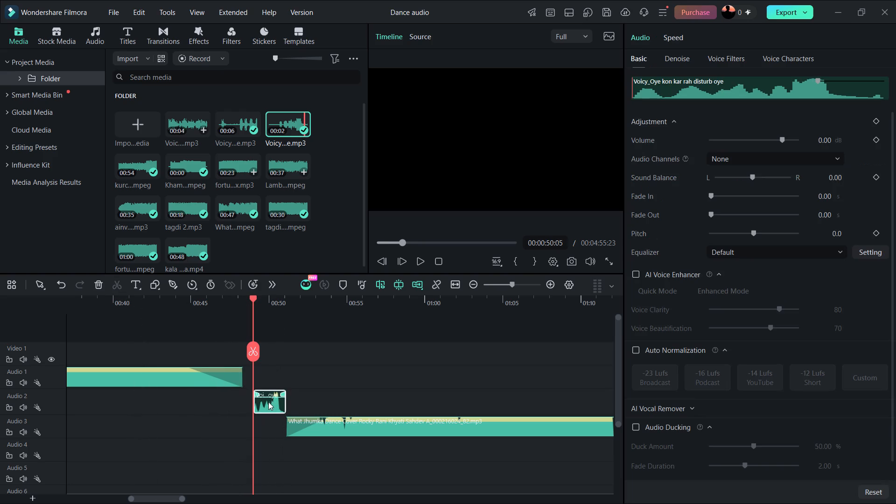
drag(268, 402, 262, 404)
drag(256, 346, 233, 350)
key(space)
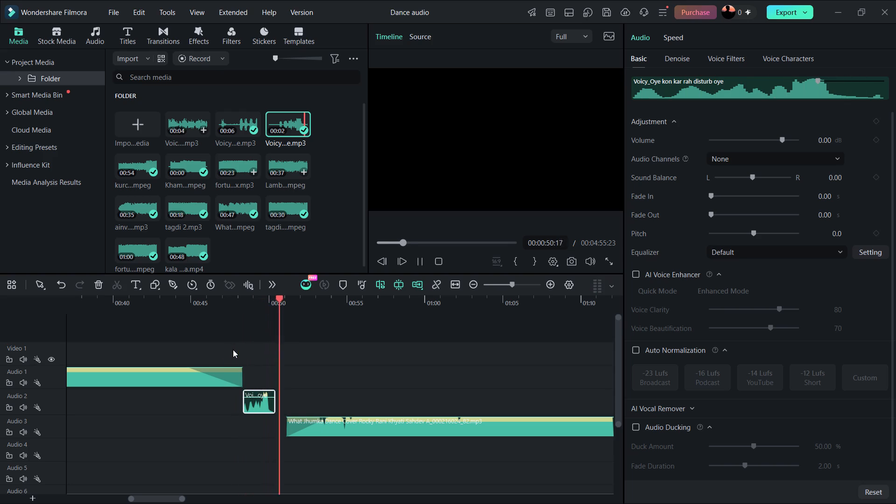
Move the What Jhumka clip earlier to start where the trimmed Voicy_Oye kon kar rah disturb oye ends, and play the transition.
drag(336, 424, 320, 427)
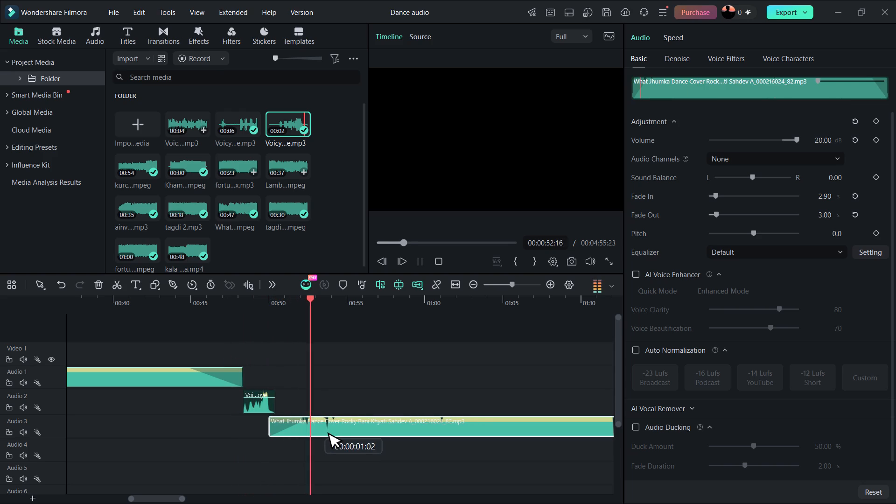
drag(320, 427, 323, 427)
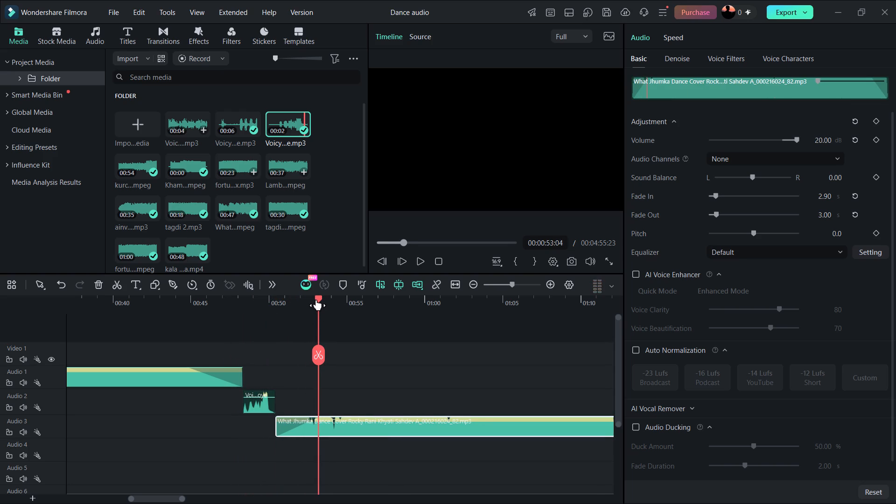
drag(316, 300, 238, 308)
key(space)
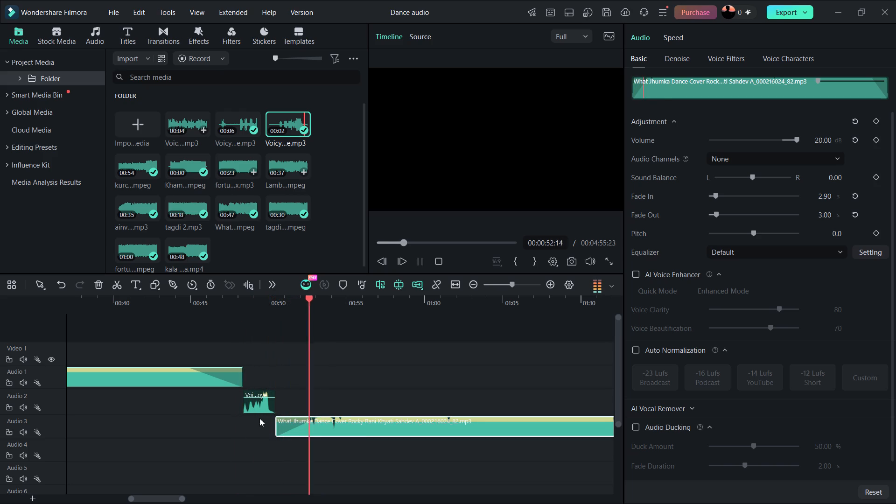
Delete the Voicy_Oye kon kar rah disturb oye clip from the timeline.
click(267, 401)
key(Delete)
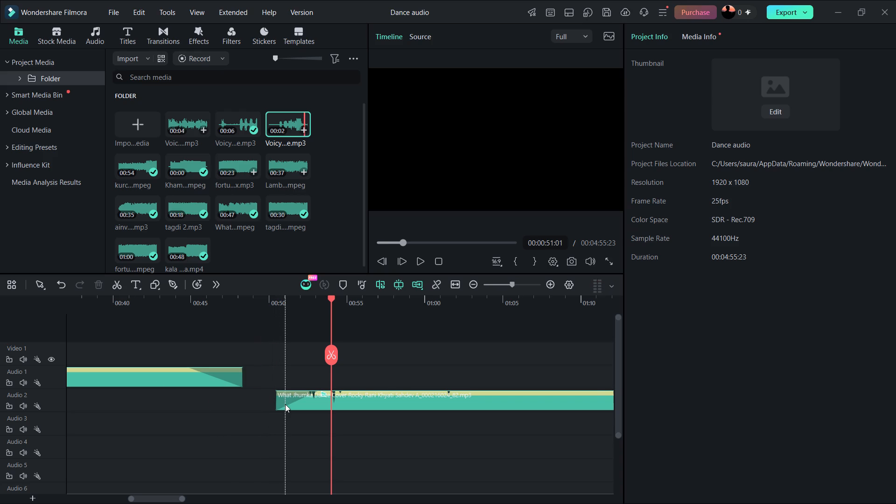
Import ruko zara from the Downloads sound effects folder into the project media.
scroll(285, 404, left, 3)
scroll(285, 404, right, 4)
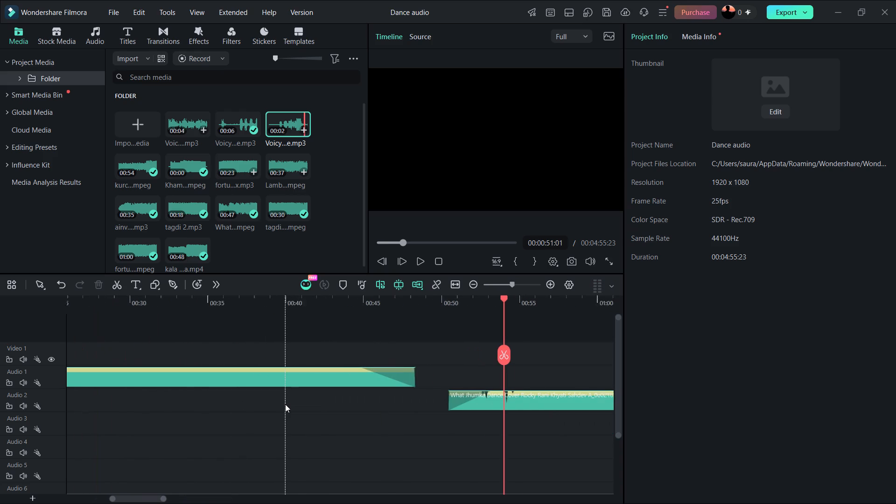
scroll(285, 404, right, 2)
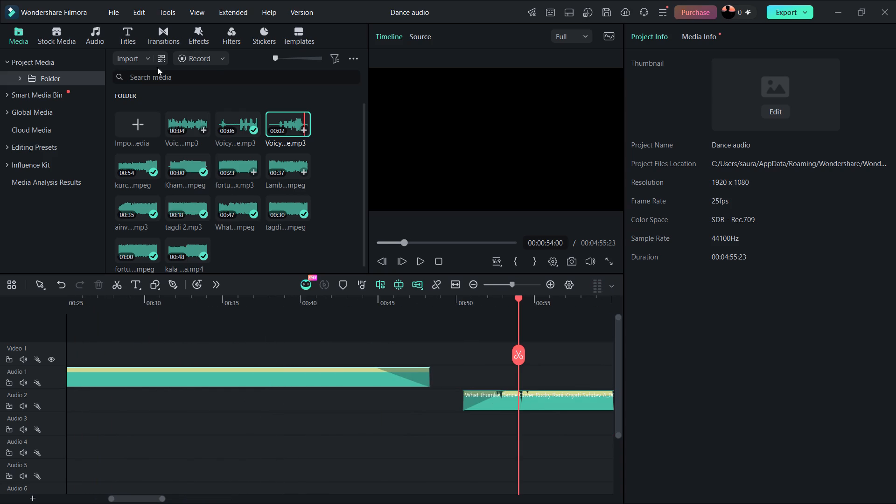
click(142, 125)
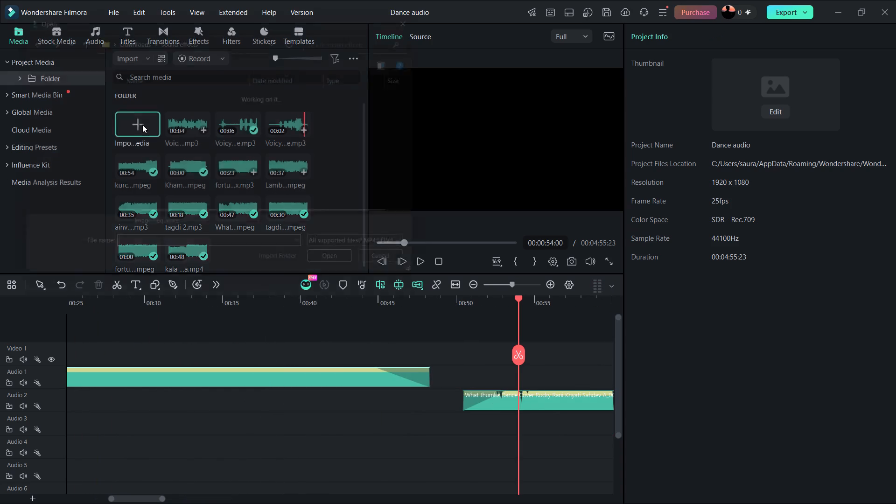
scroll(200, 202, down, 1)
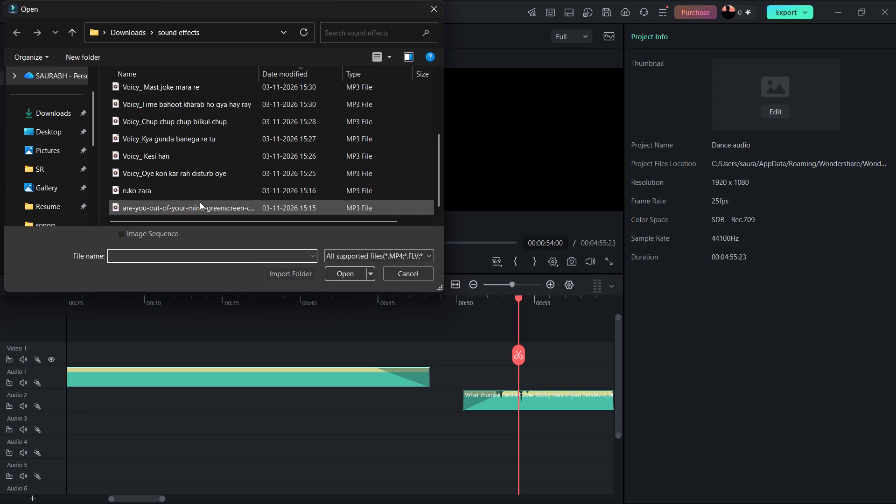
click(199, 192)
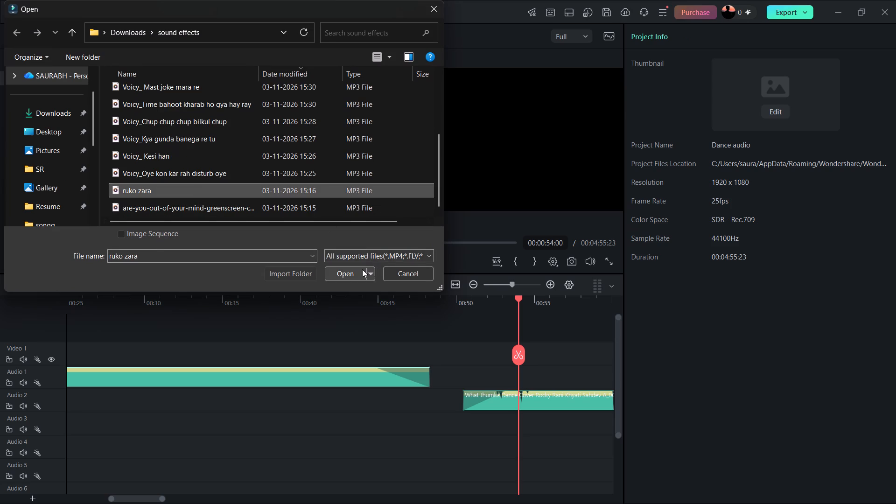
click(362, 269)
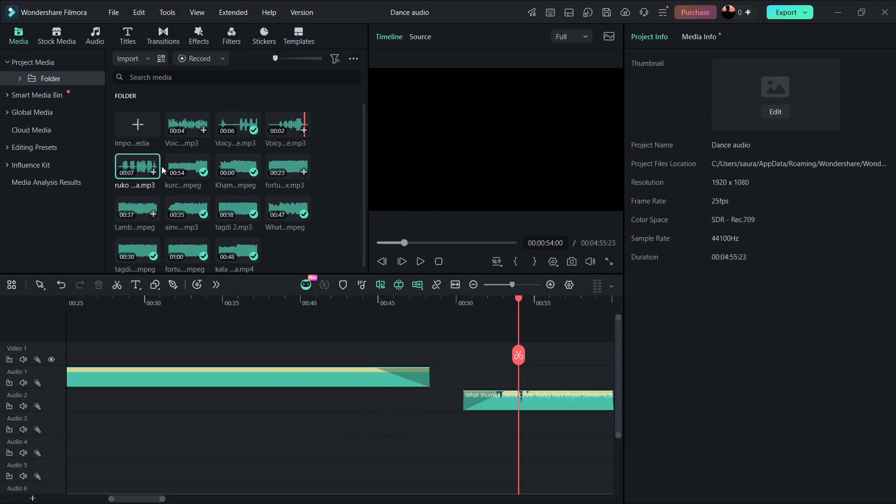
Preview ruko zara and insert it on a new track between kala paranda and What Jhumka, starting where kala paranda ends.
click(141, 169)
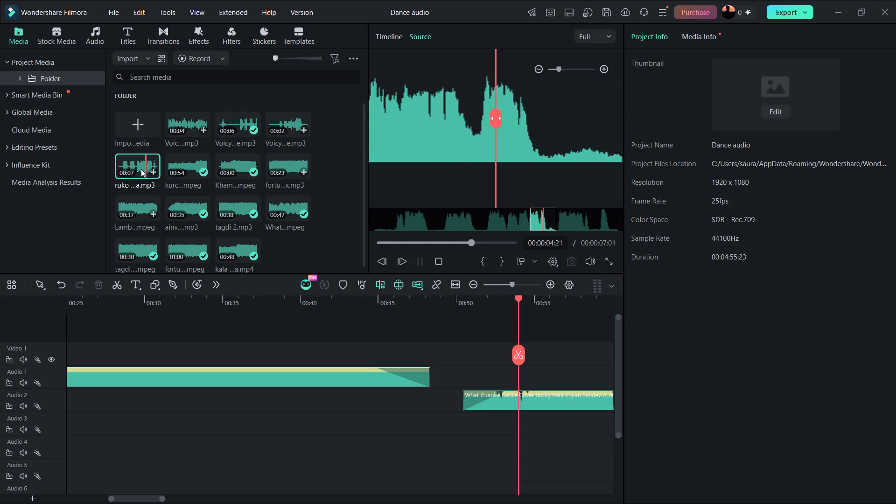
drag(135, 161, 413, 349)
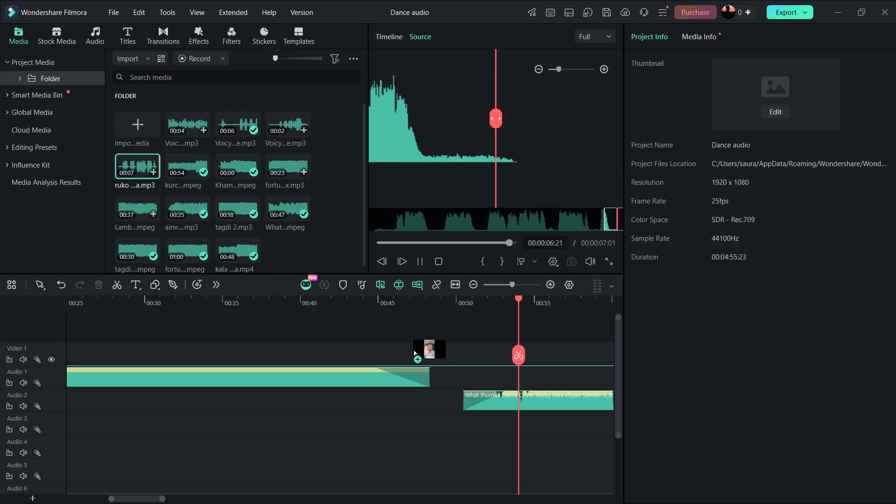
drag(413, 349, 438, 394)
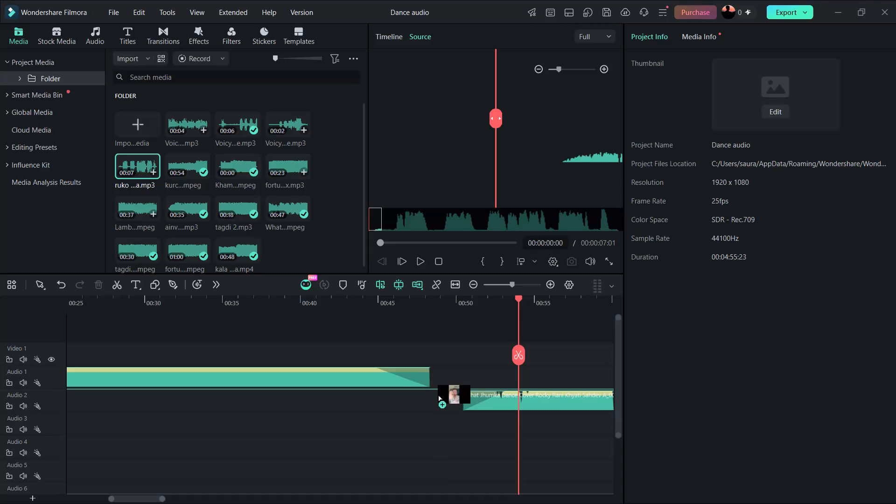
drag(438, 394, 431, 392)
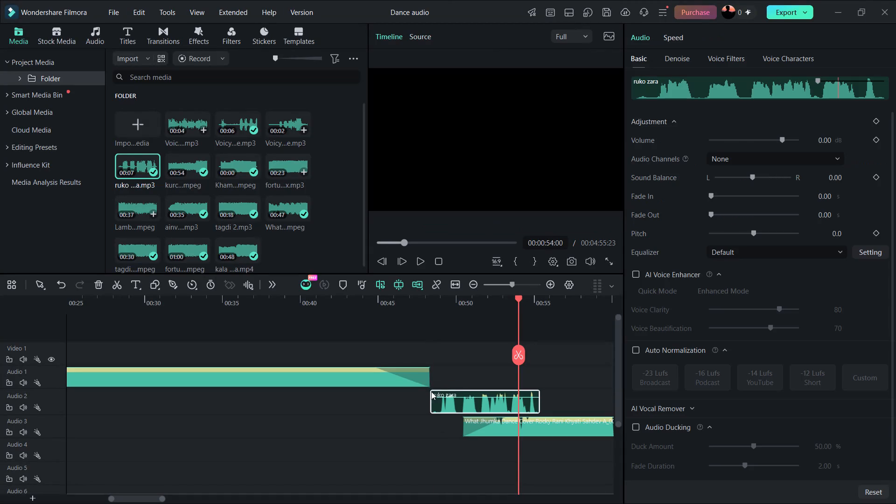
Play the transition from the end of kala paranda through ruko zara into What Jhumka from about 00:00:48.
drag(515, 348, 455, 351)
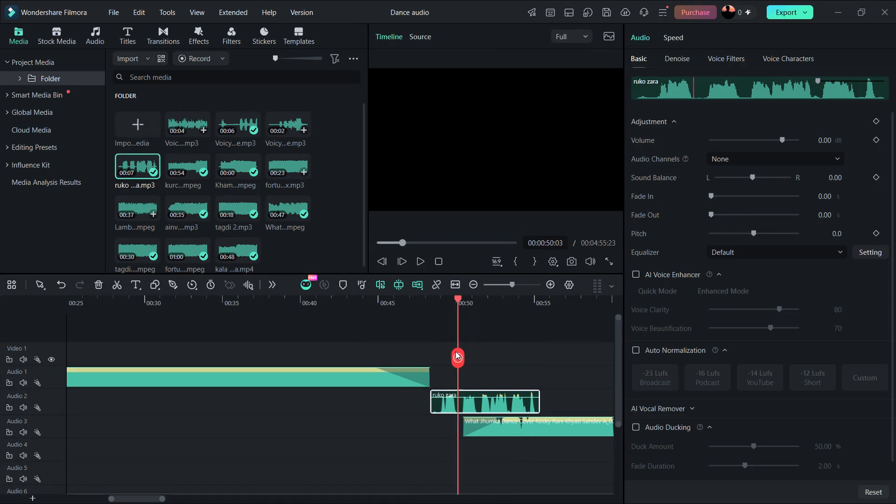
drag(455, 351, 426, 353)
key(space)
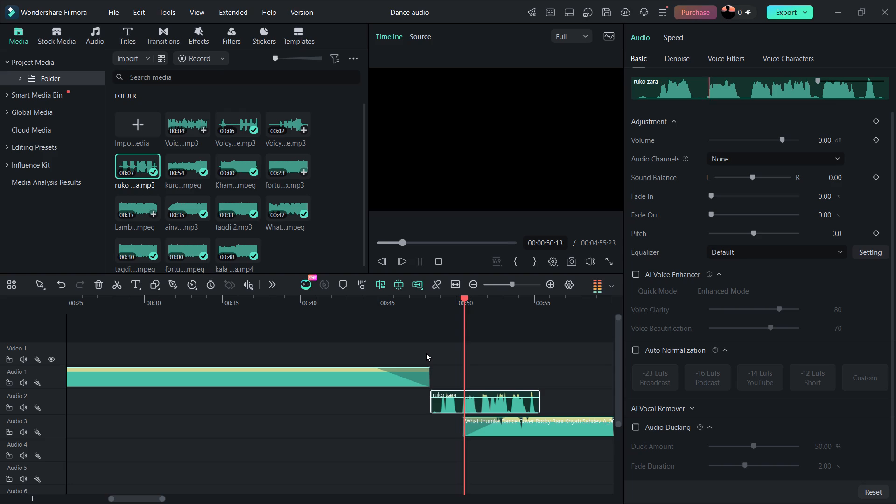
key(space)
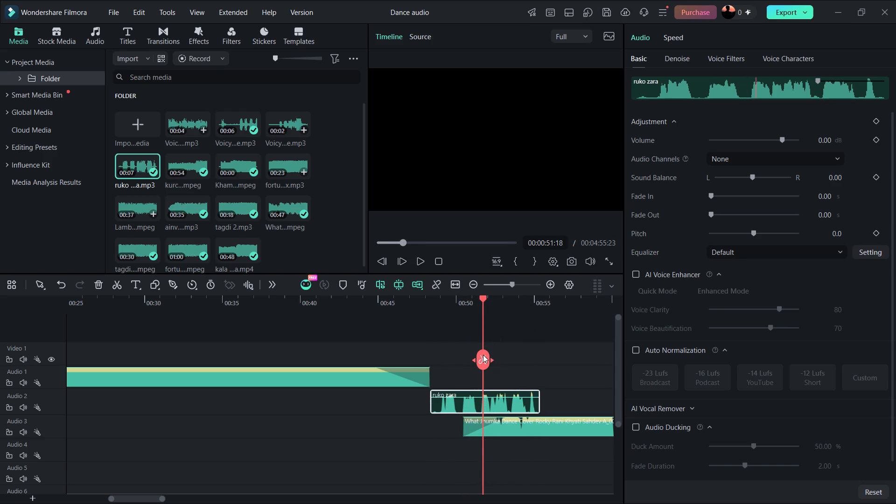
drag(483, 356, 429, 361)
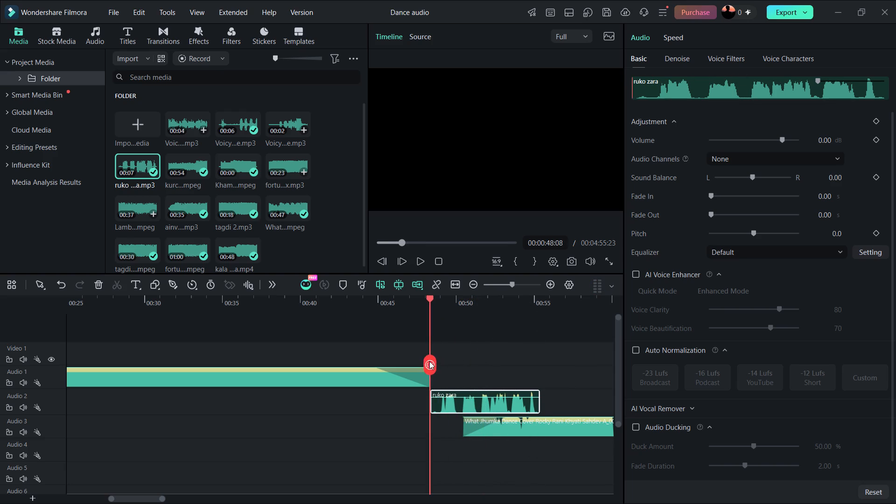
drag(429, 361, 426, 361)
key(space)
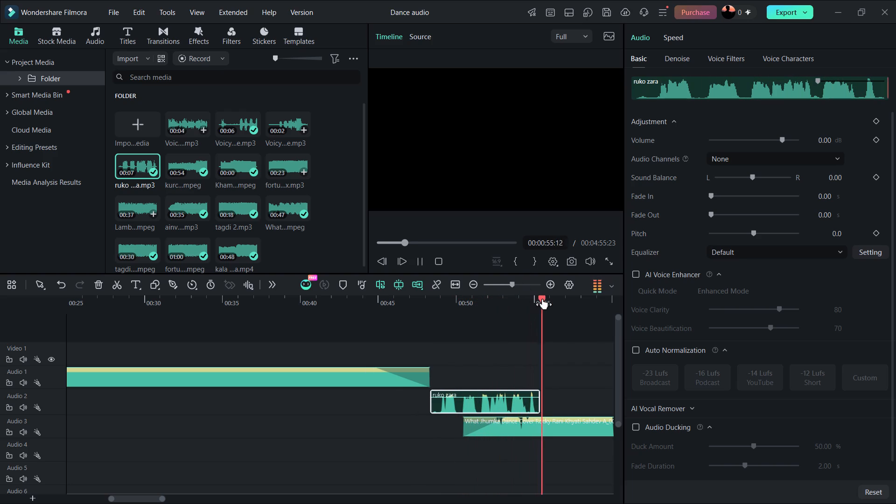
Replay ruko zara to find the cut point, split it at 00:00:51:10 and delete the part after the cut.
drag(543, 299, 424, 322)
key(space)
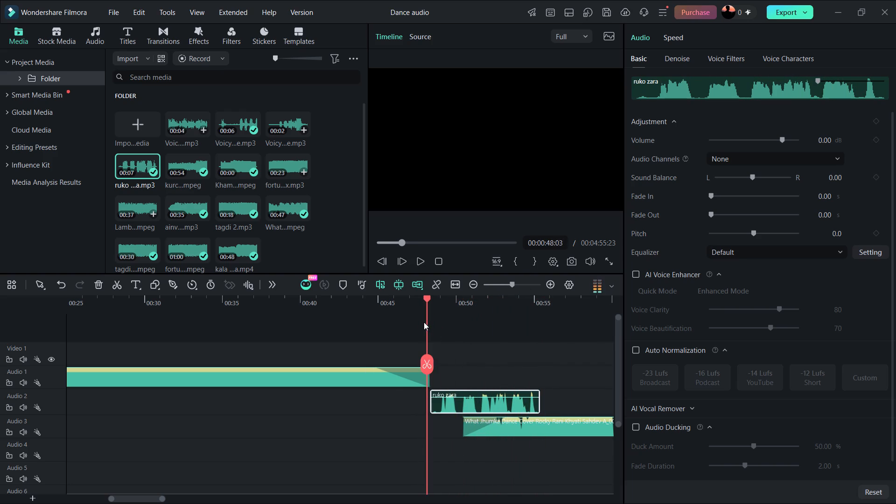
key(space)
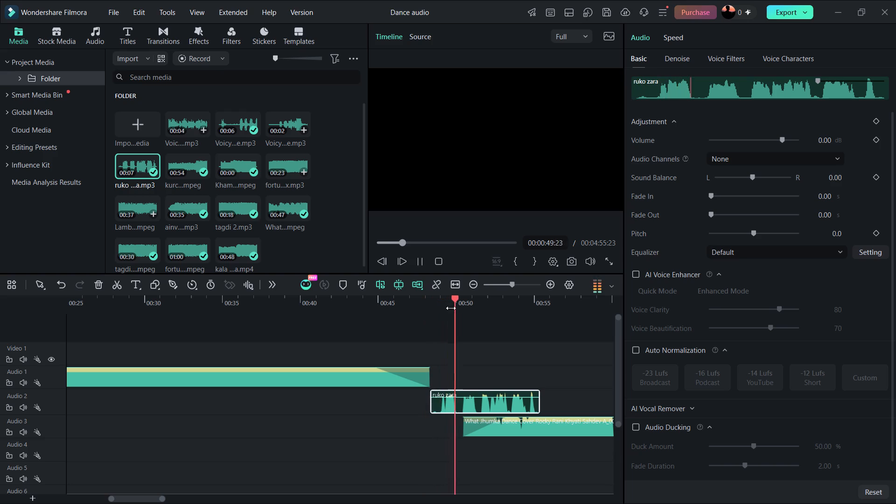
drag(460, 298, 402, 314)
key(space)
key(space)
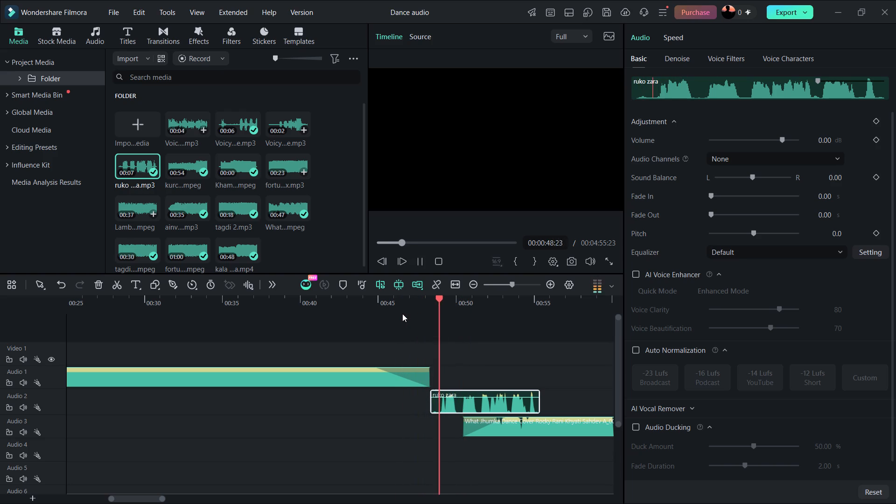
key(space)
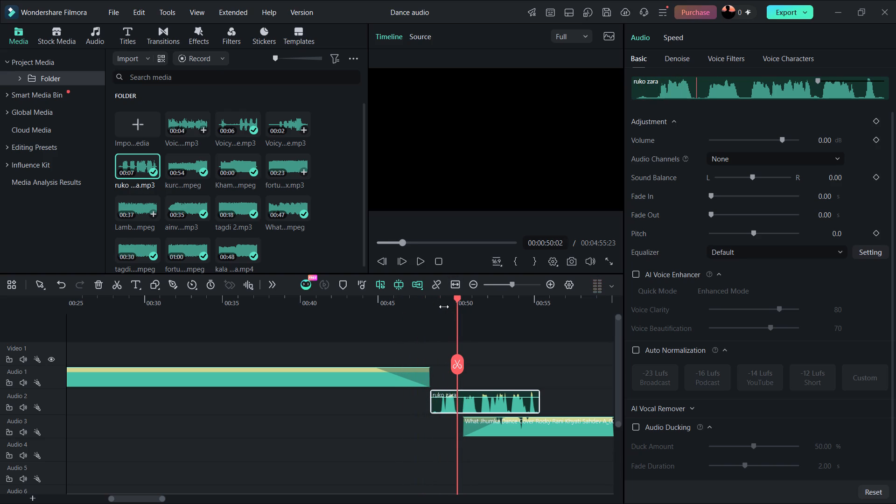
drag(460, 297, 472, 300)
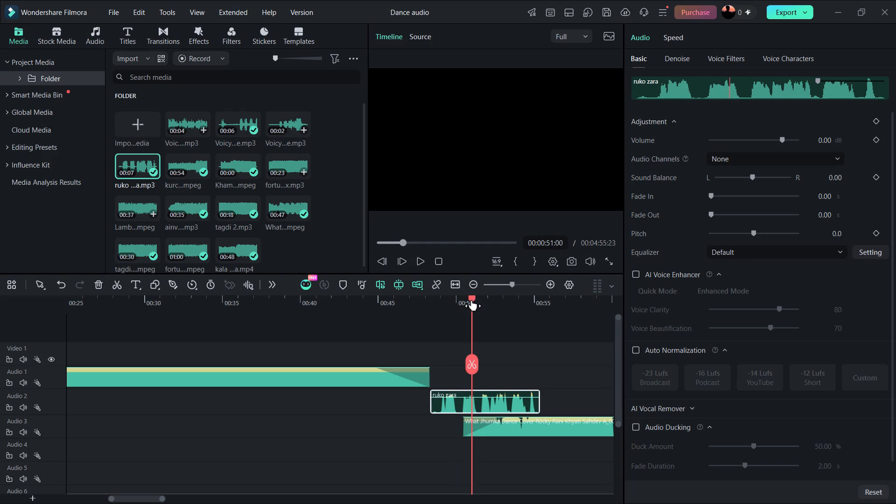
key(space)
drag(496, 301, 477, 305)
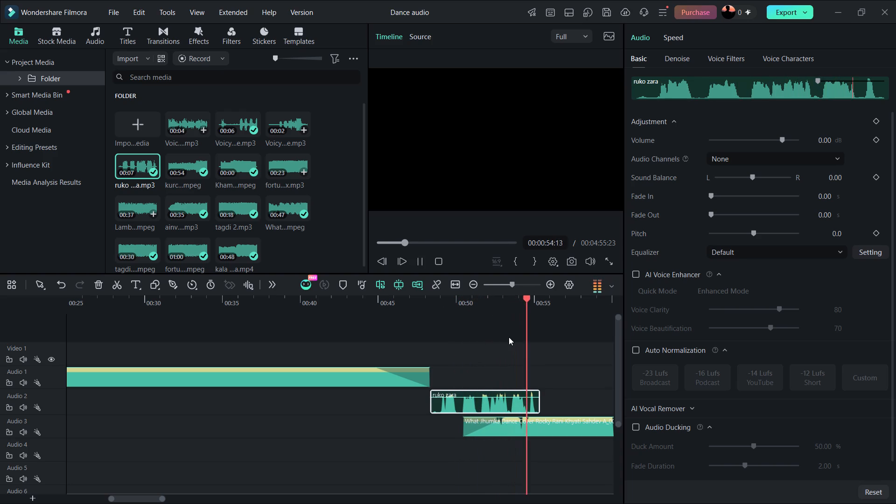
key(space)
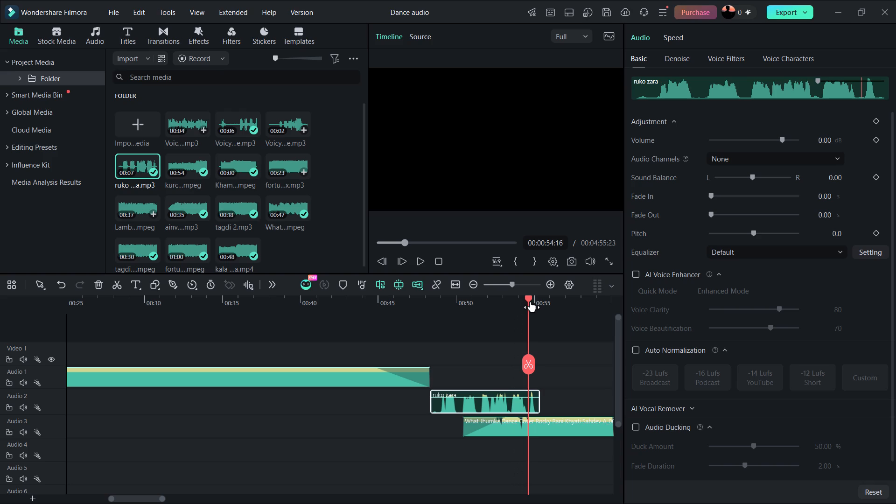
drag(531, 301, 478, 313)
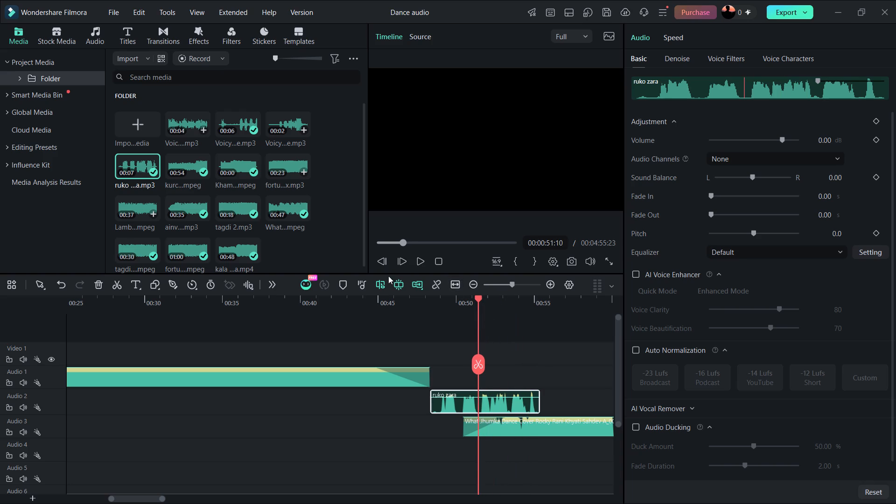
click(116, 286)
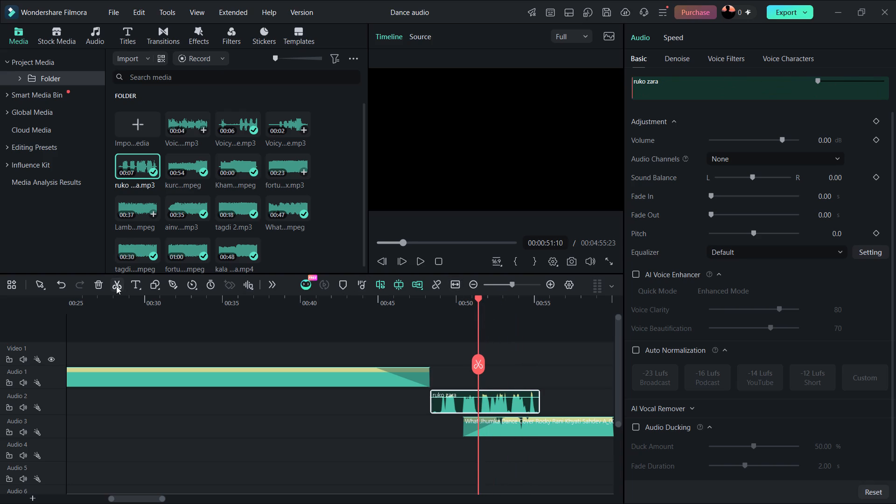
click(500, 409)
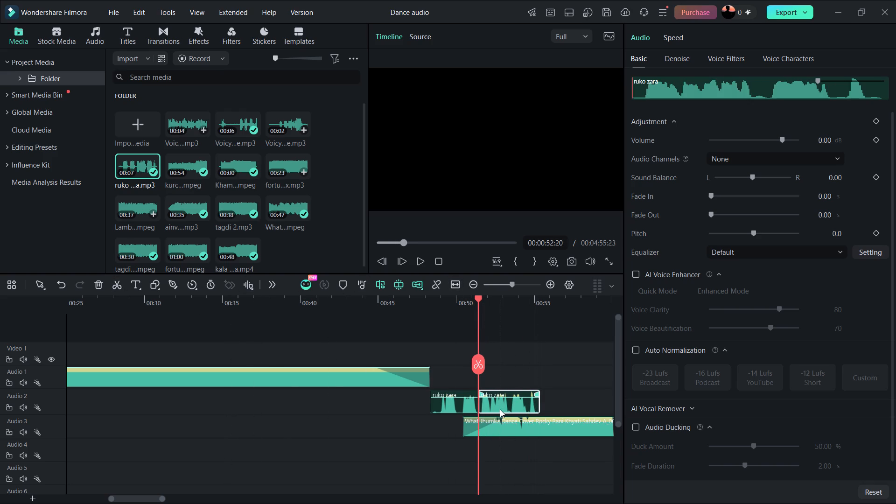
key(Delete)
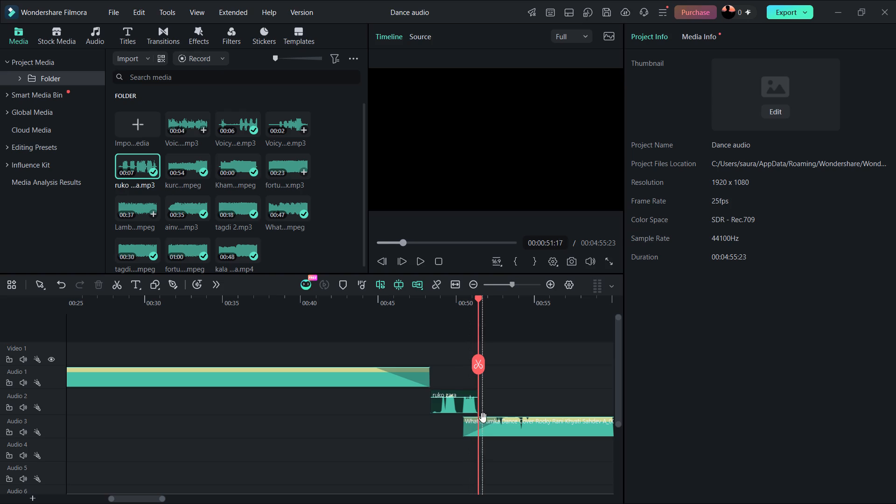
Move What Jhumka to start at 00:00:51:10, where the shortened ruko zara ends, and play the transition.
drag(490, 421, 504, 421)
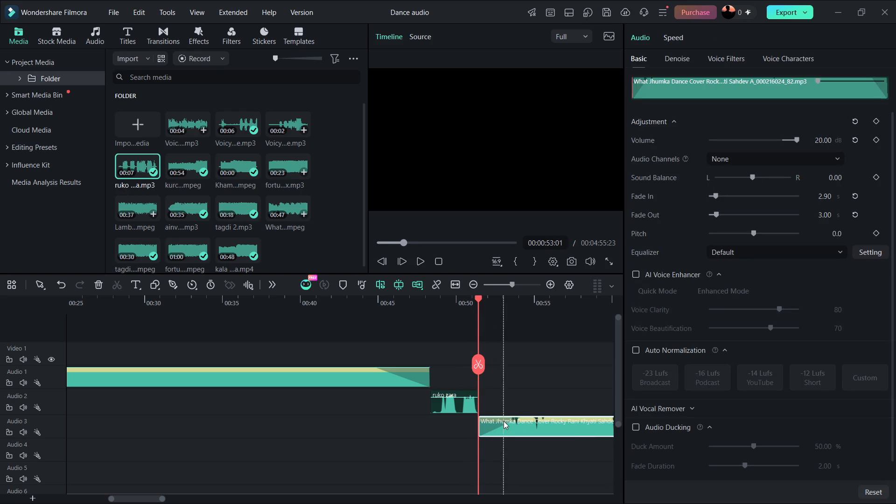
drag(474, 363, 418, 369)
key(space)
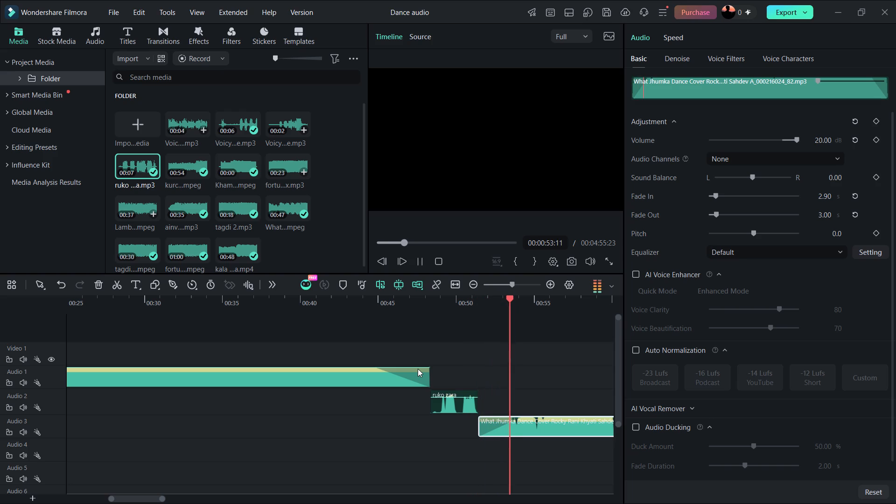
Play on through What Jhumka into the ainvayi ainvayi song, and move the ainvayi clip to start where What Jhumka ends.
scroll(455, 392, left, 1)
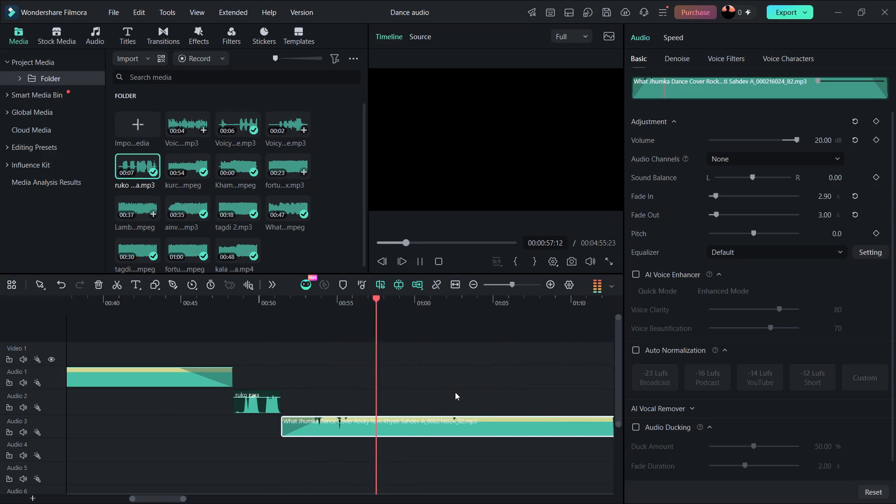
scroll(455, 392, left, 3)
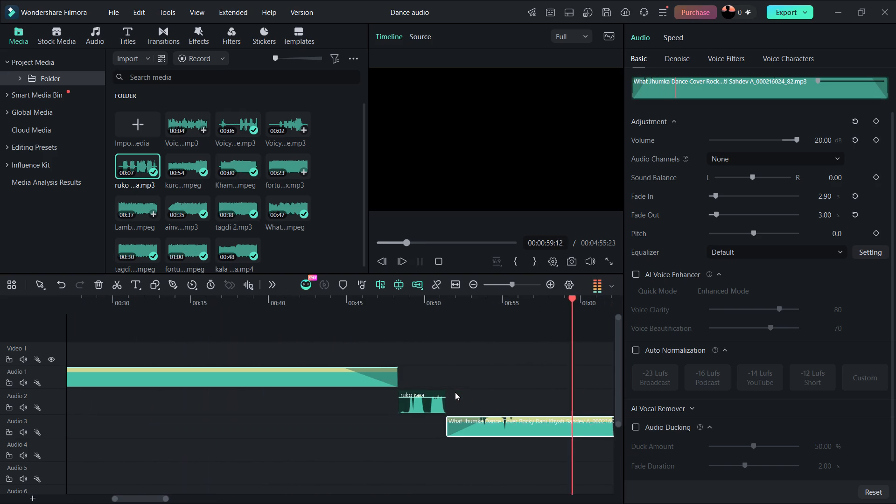
scroll(455, 392, left, 1)
ctrl+scroll(455, 392, down, 6)
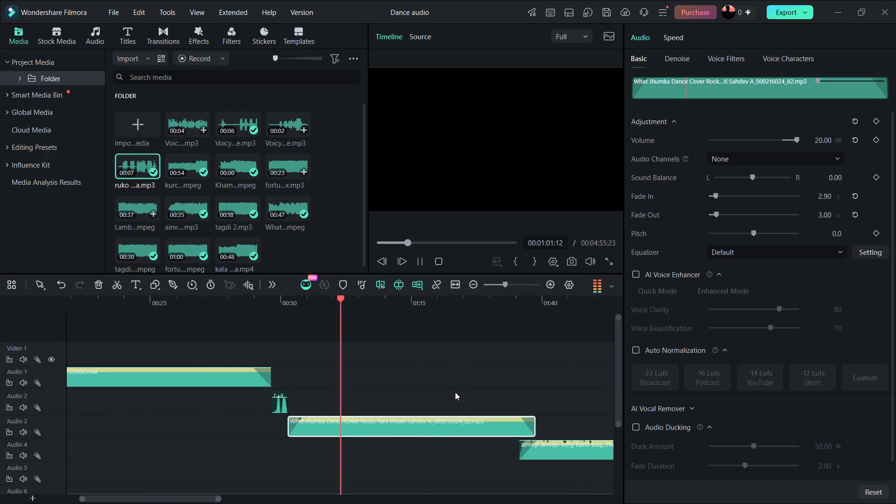
ctrl+scroll(455, 392, down, 3)
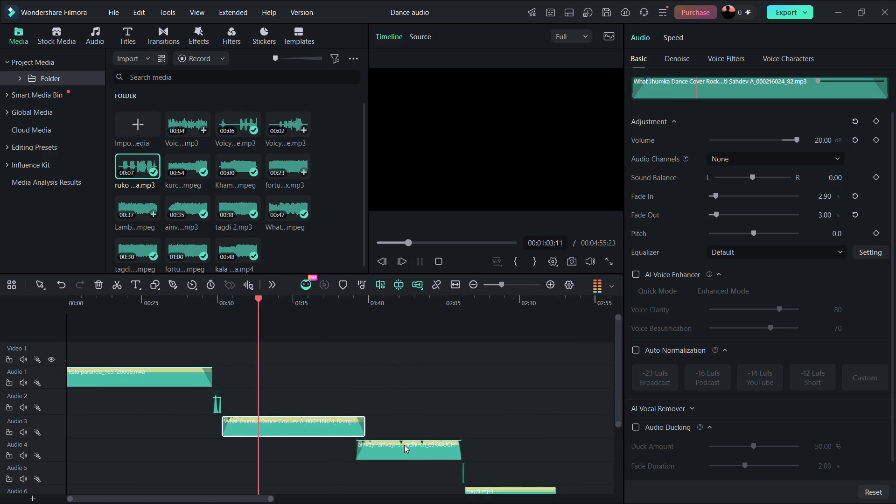
click(402, 446)
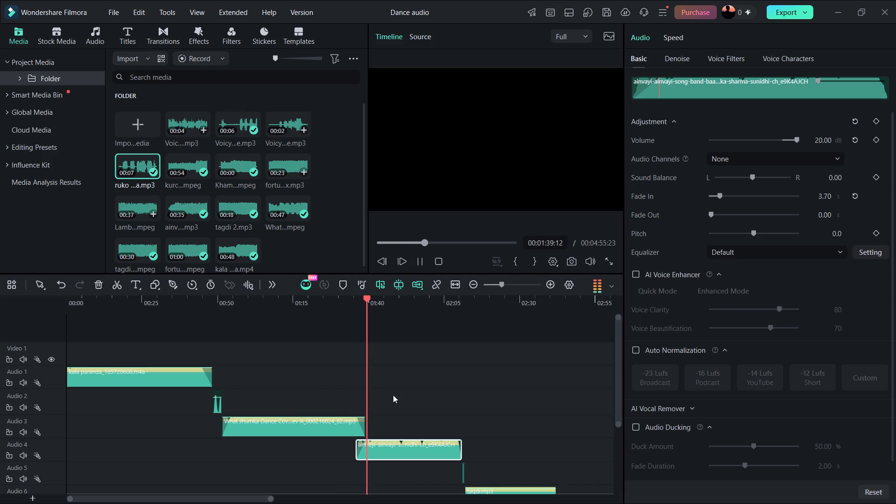
key(space)
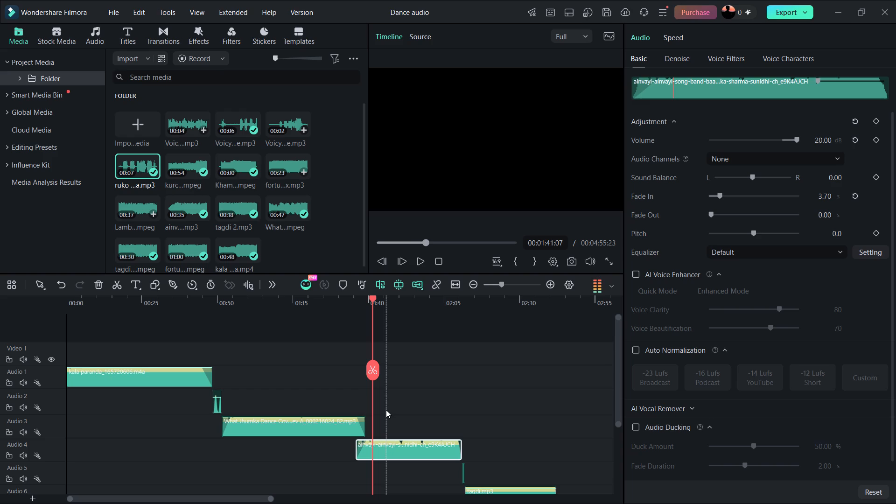
drag(397, 452, 411, 452)
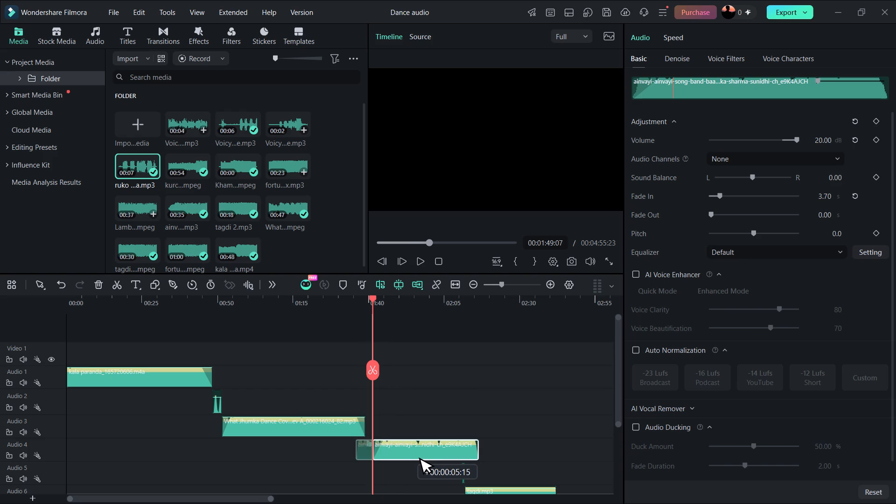
drag(411, 452, 406, 452)
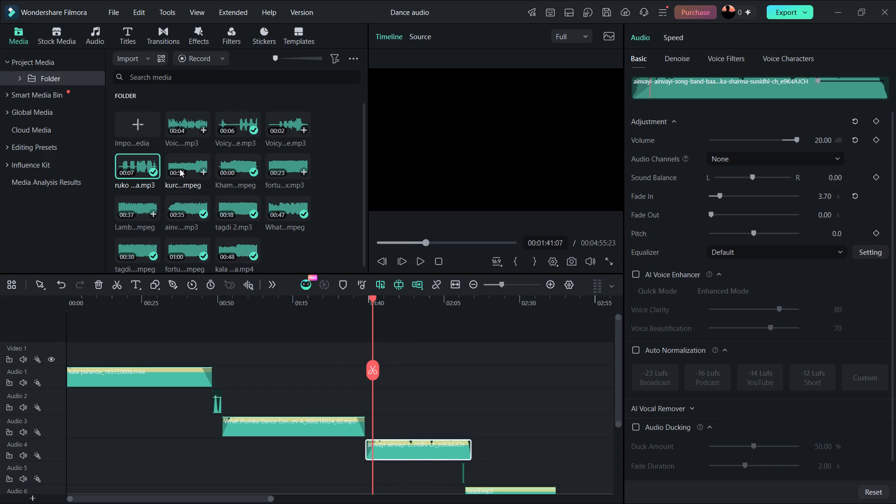
Preview the Voicy sound effects and insert Voicy_doctor ho na tm on a new track above ainvayi ainvayi, starting where What Jhumka ends.
click(227, 126)
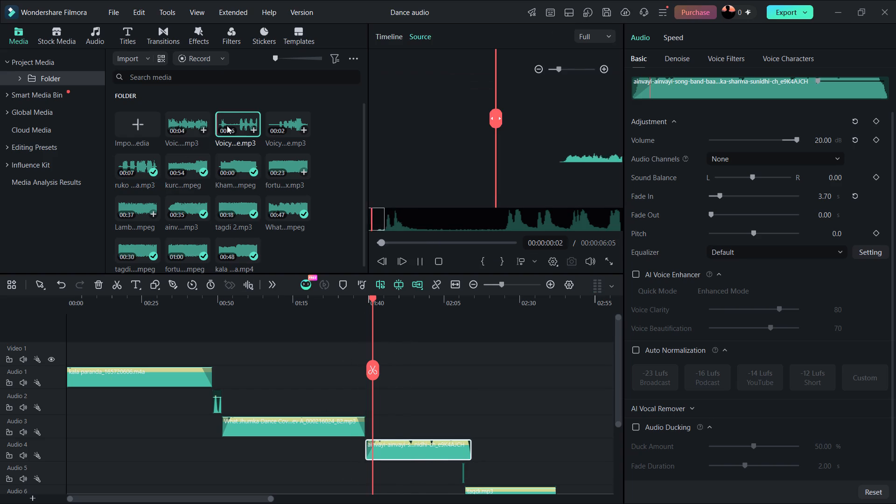
click(188, 123)
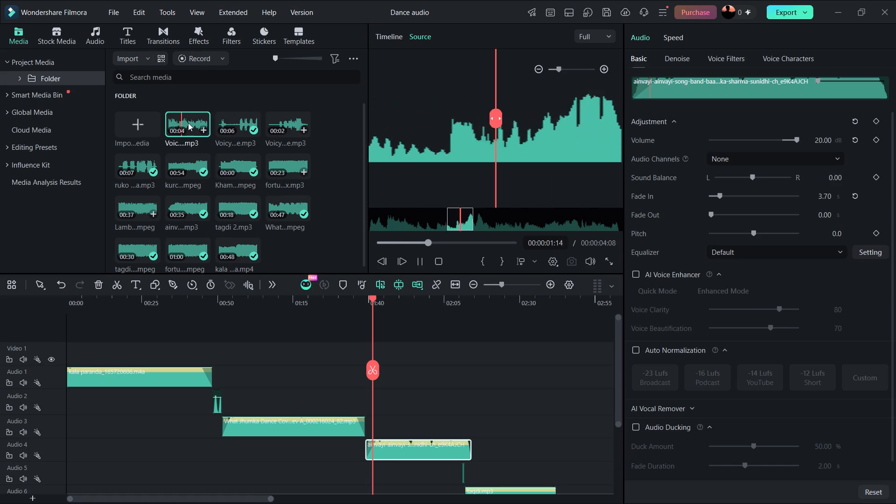
key(space)
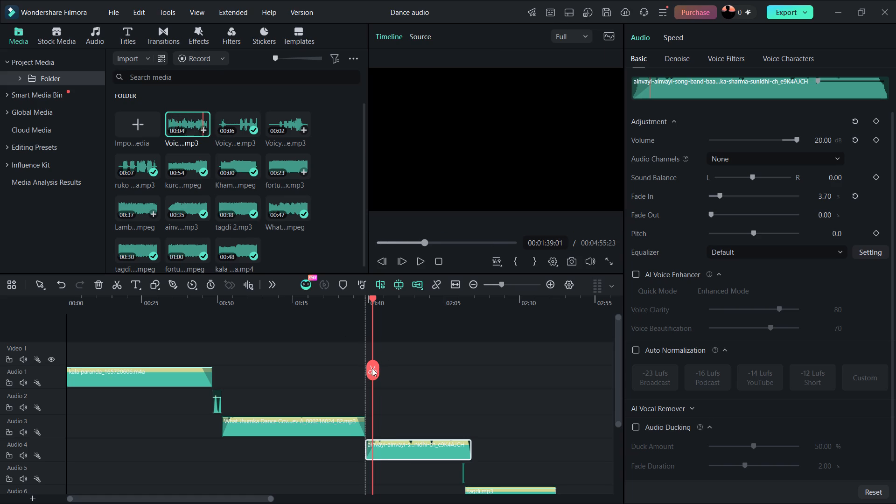
drag(189, 130, 321, 341)
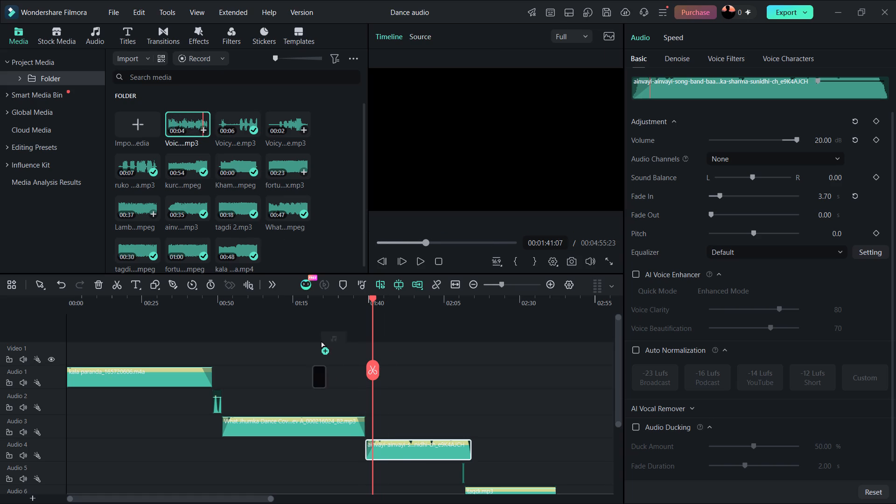
drag(321, 341, 365, 443)
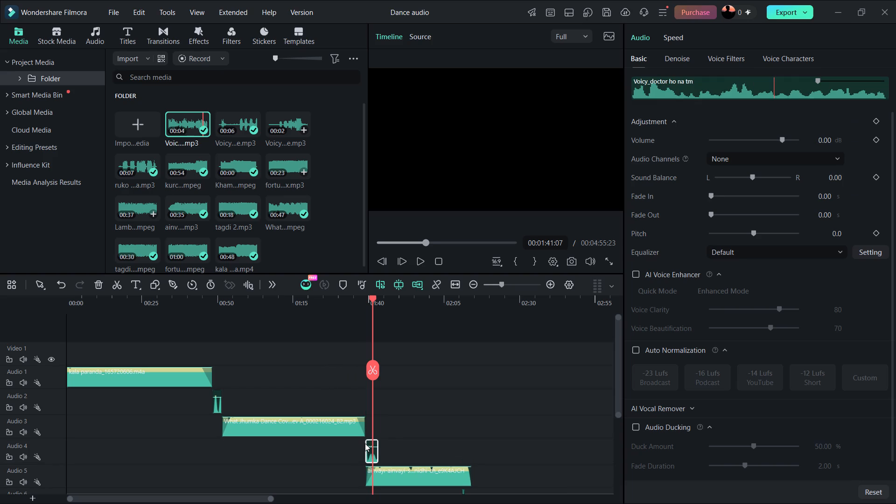
Move the ainvayi ainvayi clip to start at about 00:01:42, overlapping the end of Voicy_doctor ho na tm, checking the timing by playback.
ctrl+scroll(371, 445, up, 7)
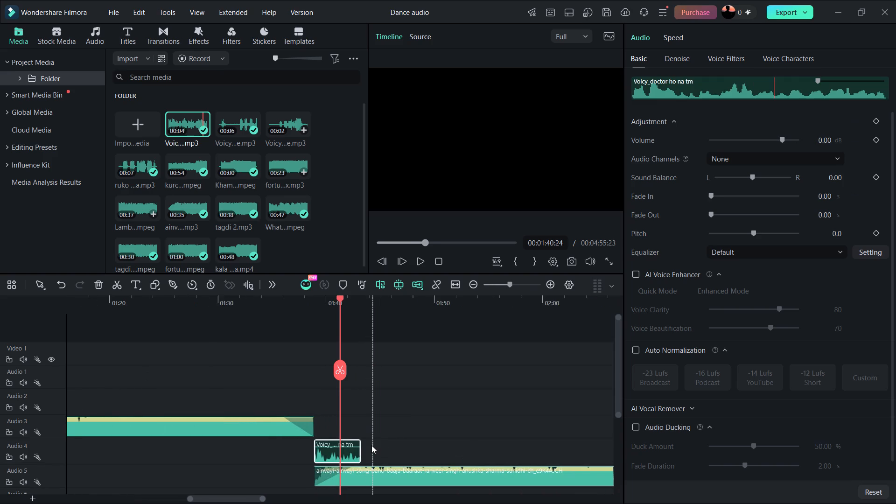
ctrl+scroll(371, 445, up, 1)
drag(391, 471, 424, 466)
drag(339, 372, 292, 375)
key(space)
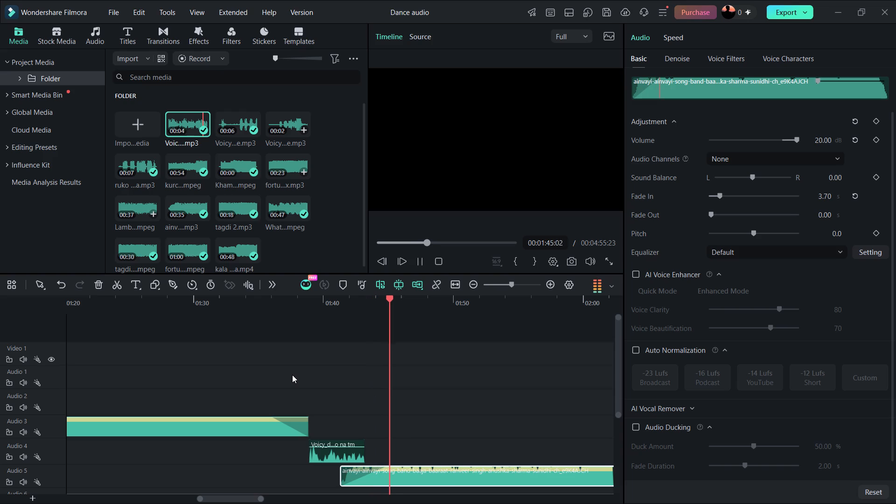
drag(355, 481, 365, 481)
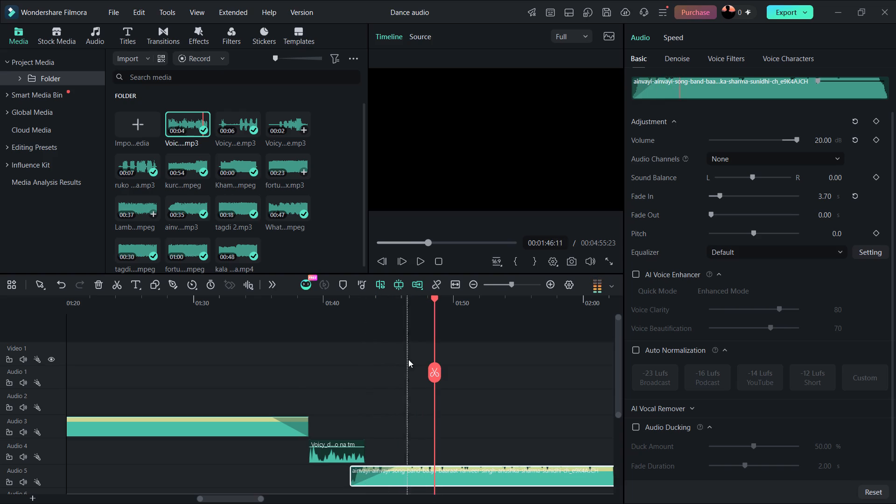
Play the transition from the end of What Jhumka through Voicy_doctor ho na tm into ainvayi ainvayi to check its timing.
drag(436, 369, 276, 379)
key(space)
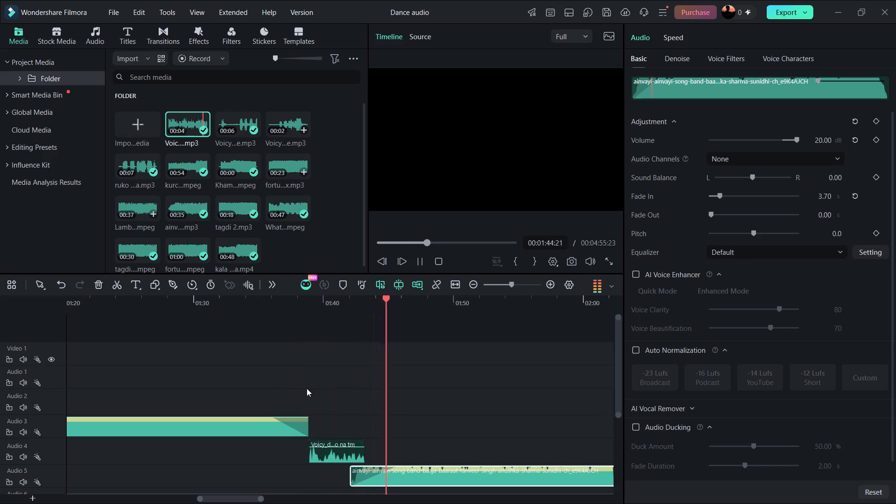
scroll(368, 400, left, 1)
scroll(368, 400, down, 1)
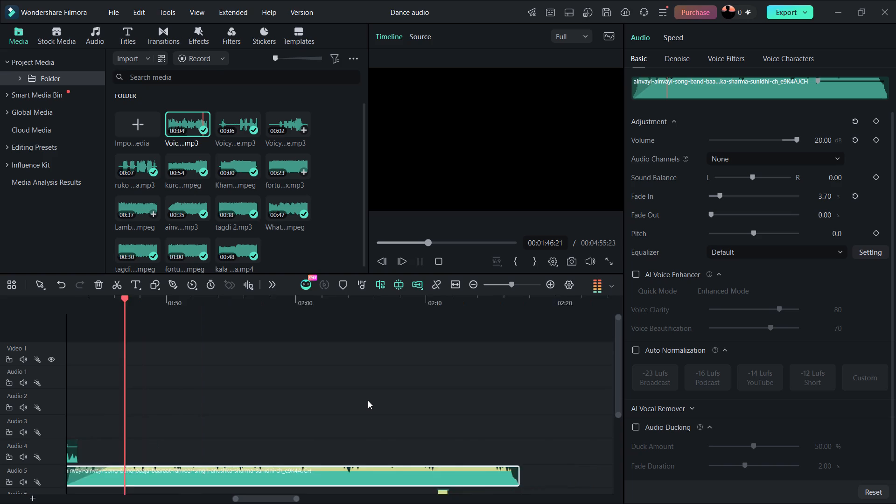
scroll(368, 400, down, 1)
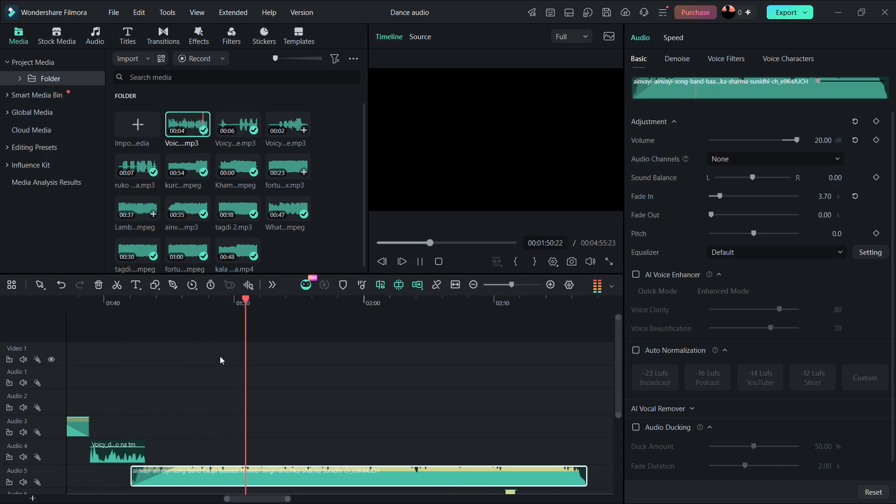
drag(259, 295, 80, 348)
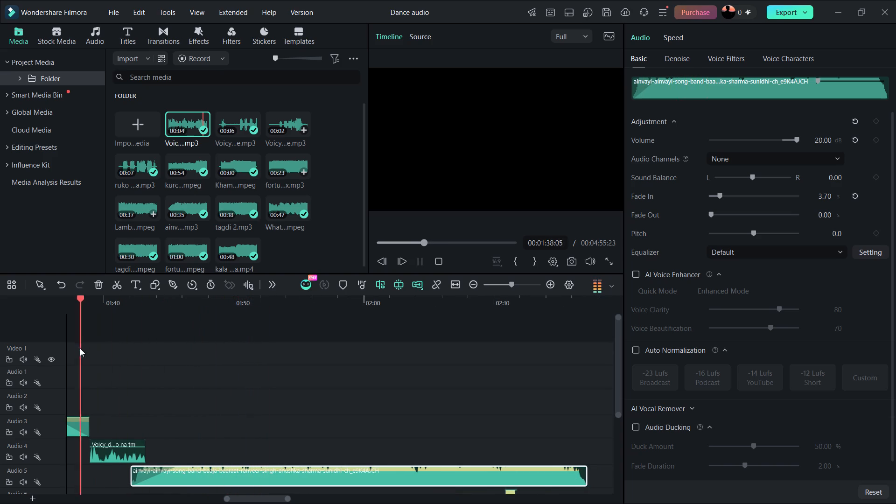
drag(80, 348, 119, 352)
key(space)
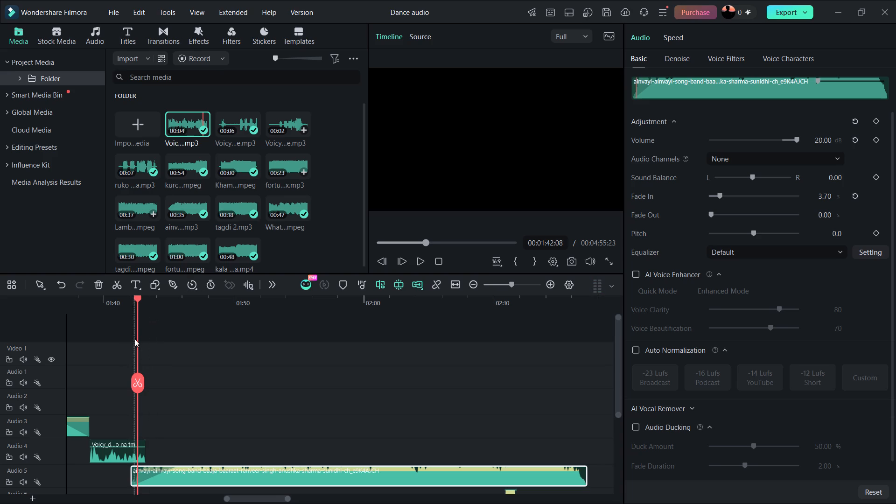
key(space)
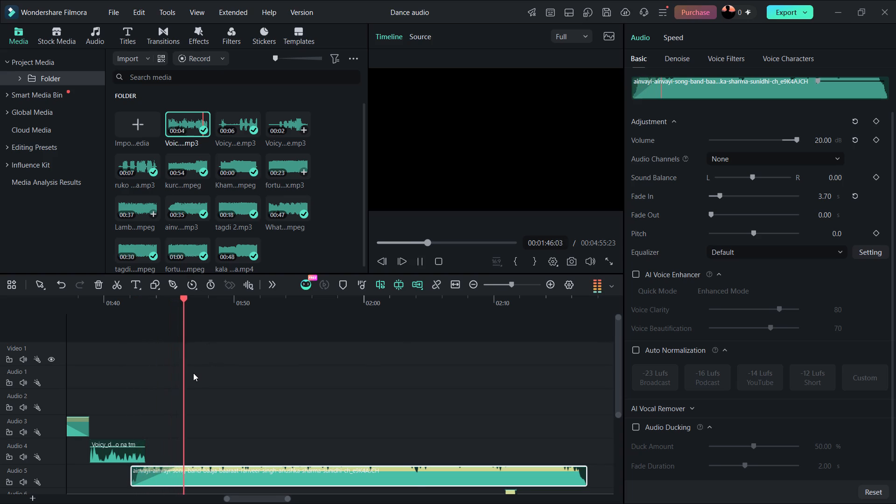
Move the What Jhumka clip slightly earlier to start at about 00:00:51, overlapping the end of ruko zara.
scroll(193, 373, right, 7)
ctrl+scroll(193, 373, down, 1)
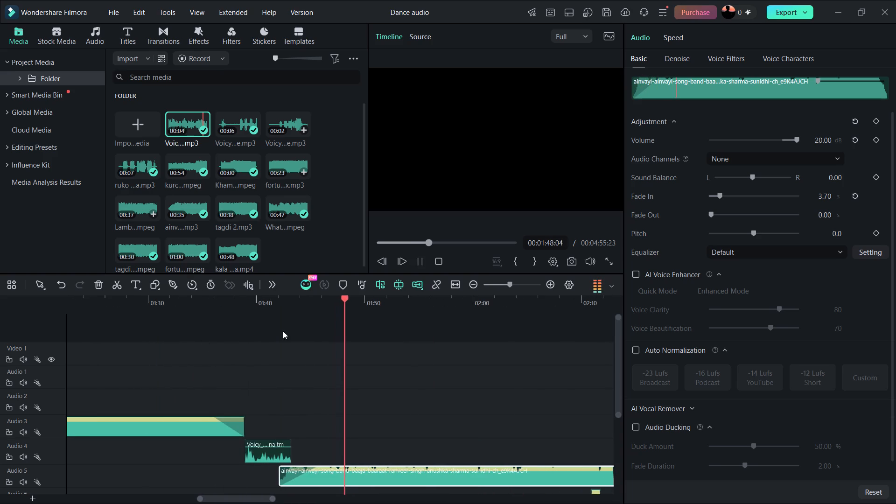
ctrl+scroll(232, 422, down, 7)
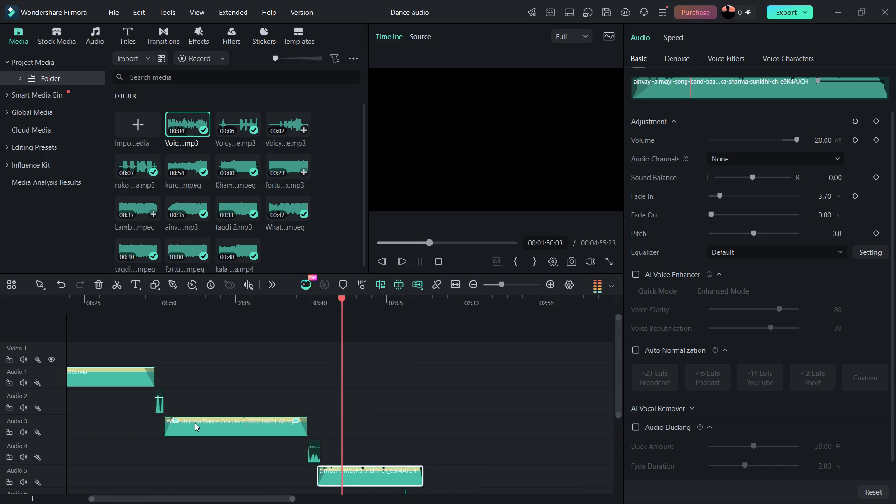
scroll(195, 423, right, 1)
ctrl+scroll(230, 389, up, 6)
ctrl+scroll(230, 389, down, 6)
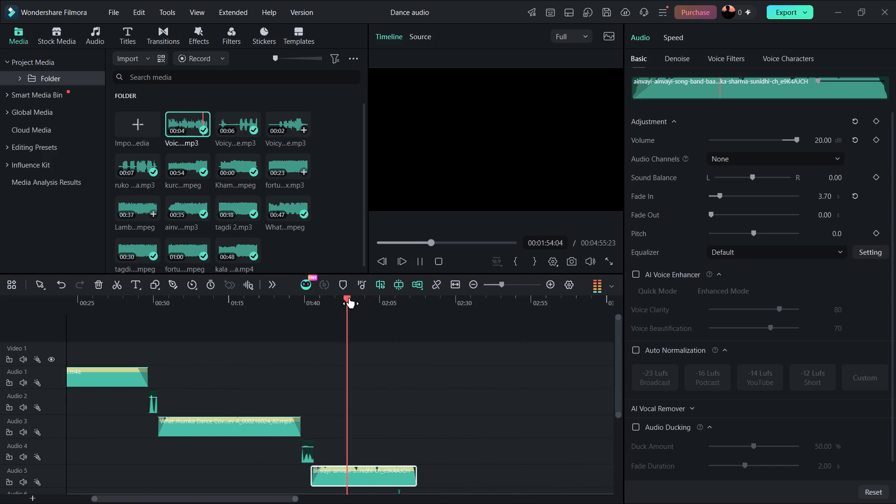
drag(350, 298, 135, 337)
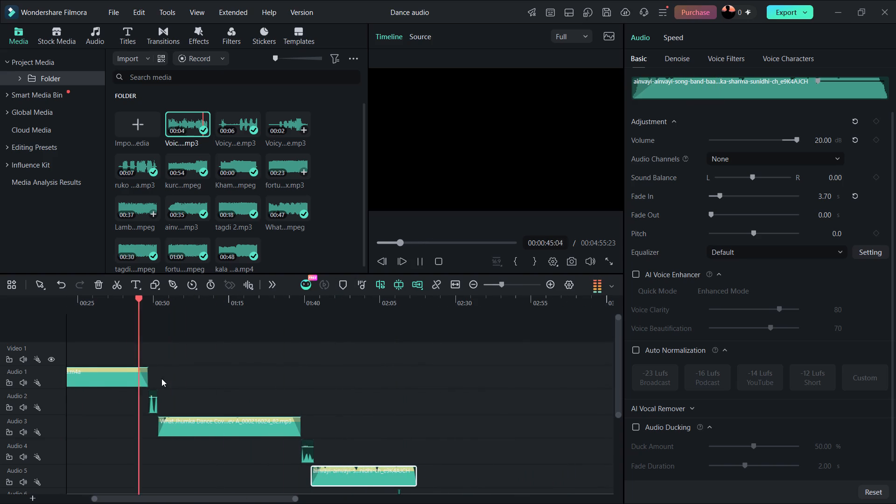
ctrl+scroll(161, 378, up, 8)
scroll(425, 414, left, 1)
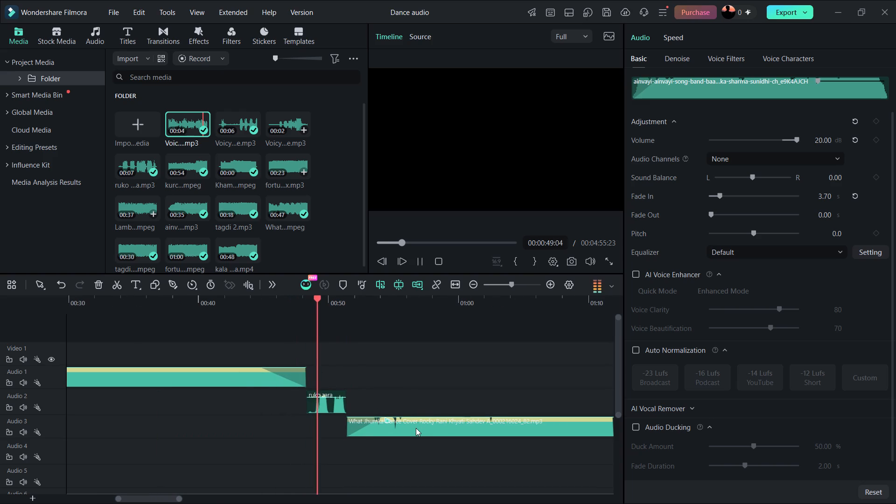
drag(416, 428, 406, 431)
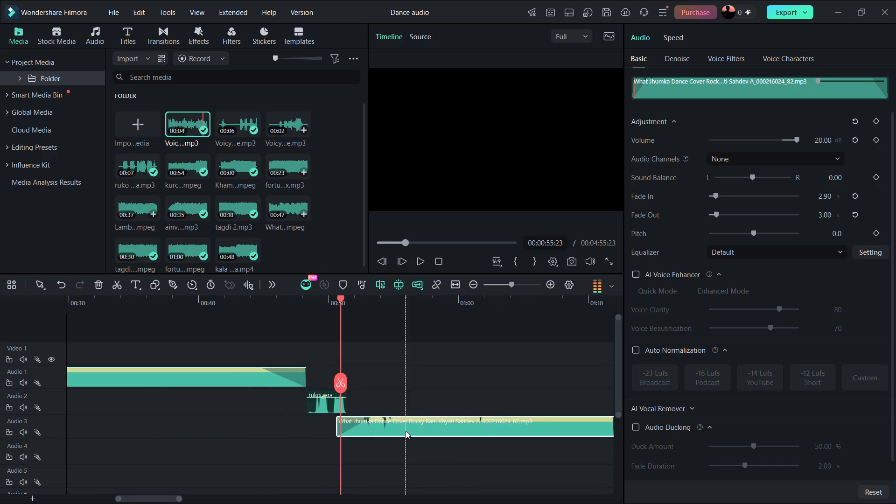
Play from ruko zara into What Jhumka to check the overlap, and look over the following clips on the lower tracks.
key(space)
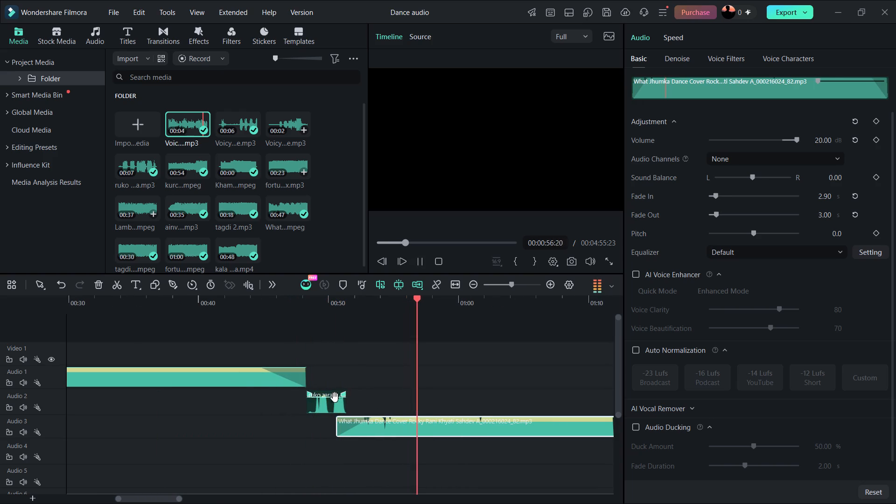
click(330, 401)
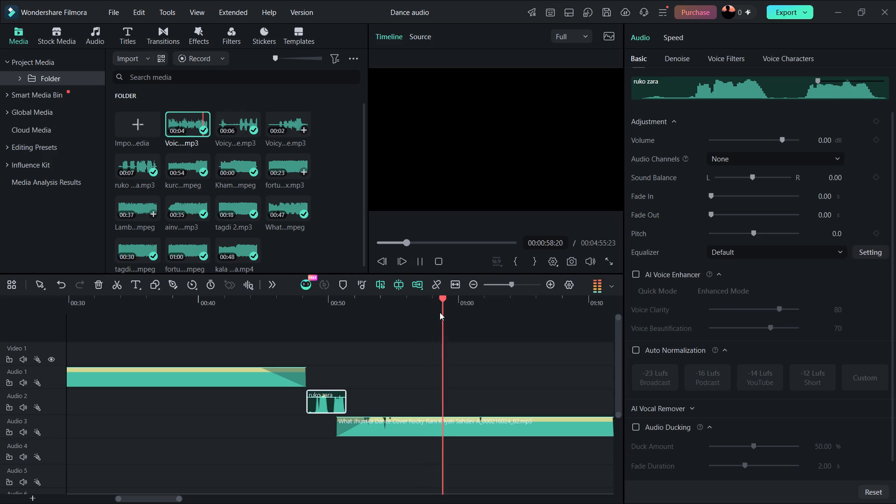
drag(446, 307, 319, 345)
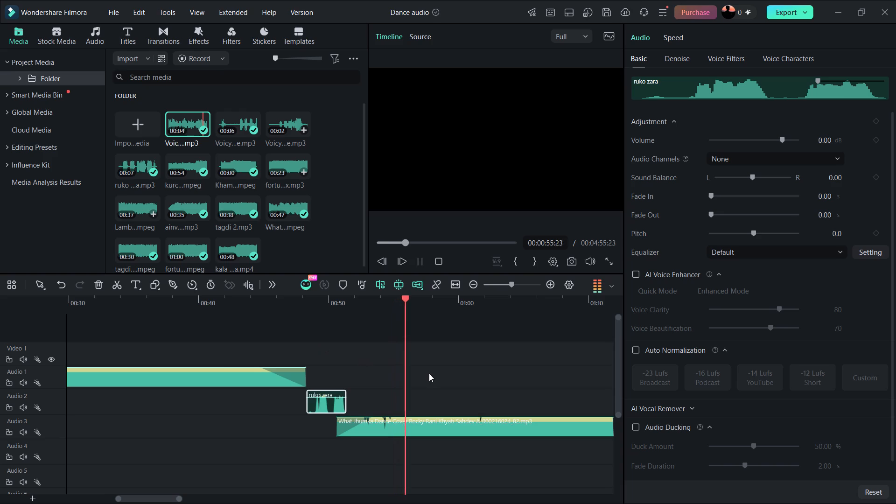
scroll(429, 373, left, 2)
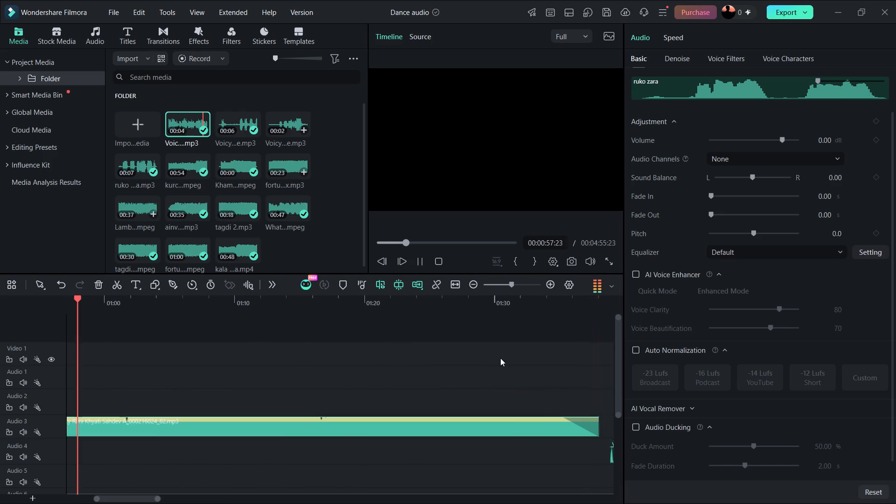
ctrl+scroll(503, 358, down, 6)
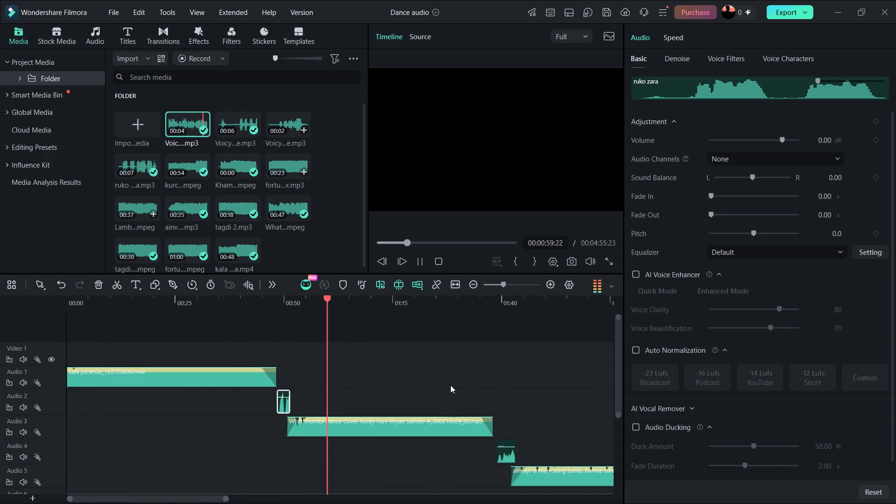
scroll(450, 385, left, 1)
scroll(450, 385, down, 1)
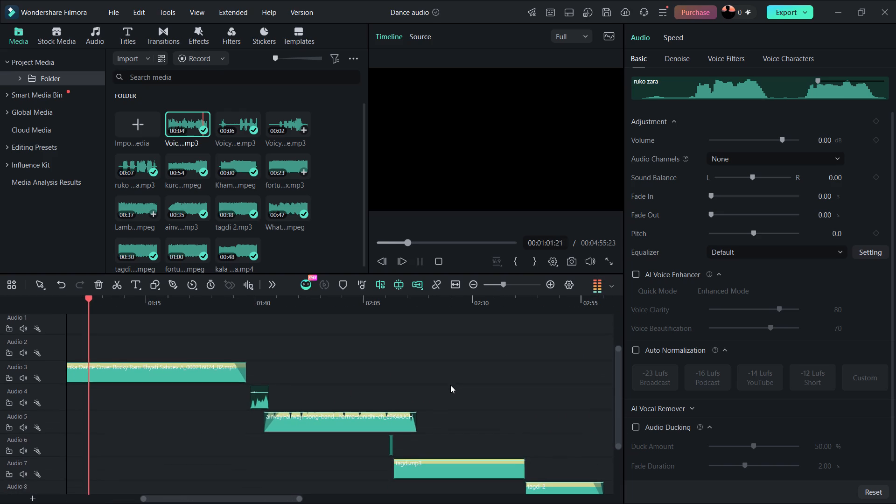
scroll(450, 385, down, 1)
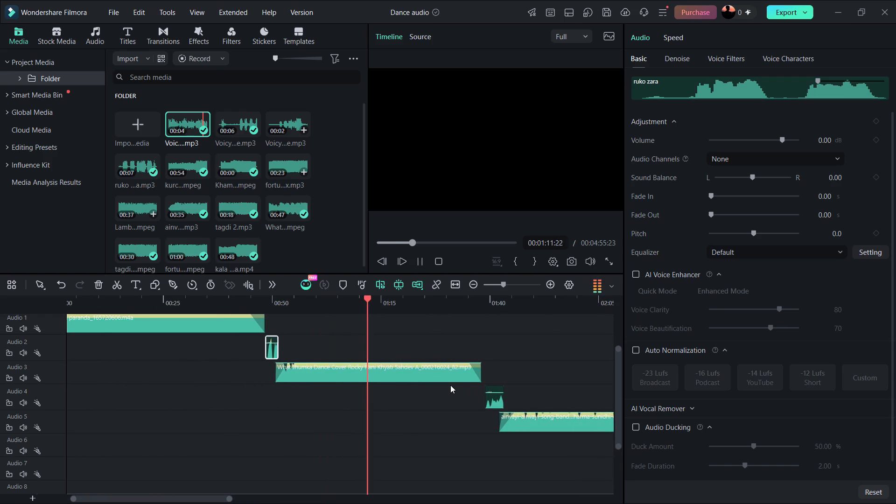
scroll(450, 385, up, 1)
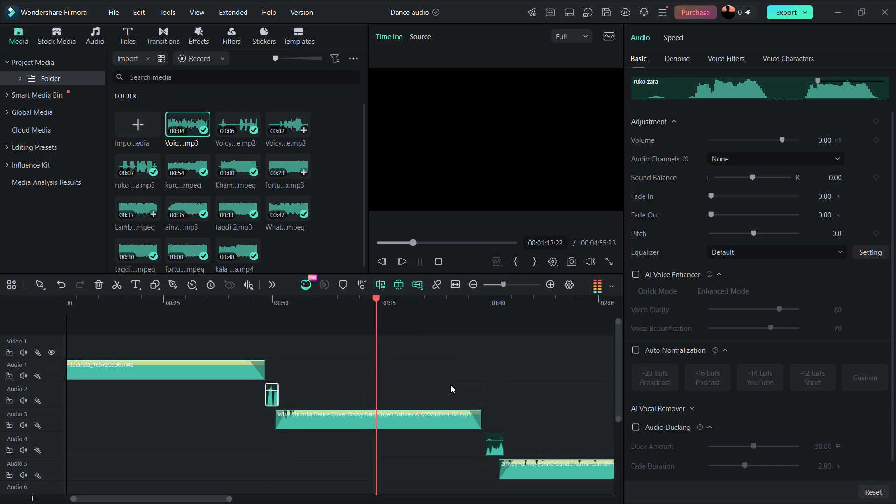
scroll(450, 385, up, 1)
ctrl+scroll(450, 385, down, 3)
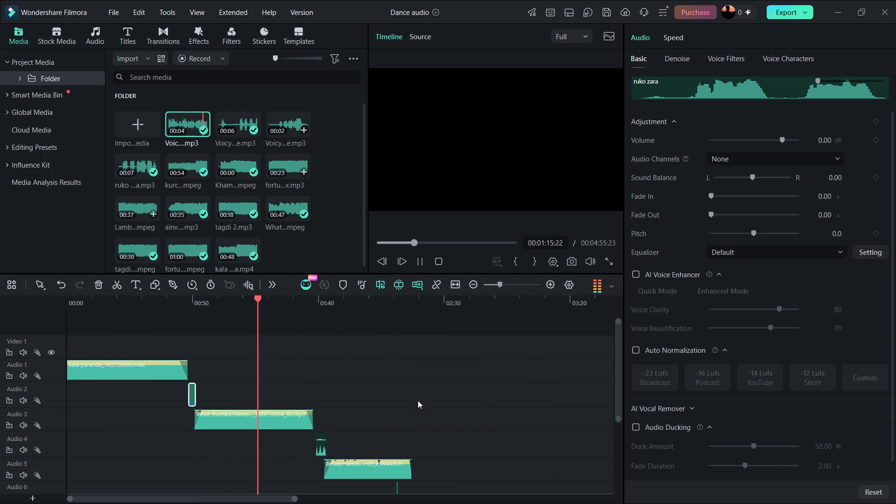
scroll(418, 400, down, 1)
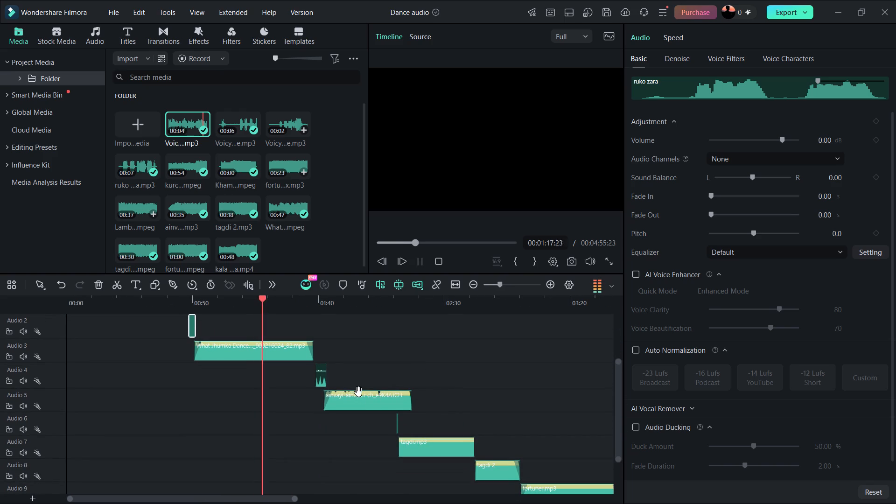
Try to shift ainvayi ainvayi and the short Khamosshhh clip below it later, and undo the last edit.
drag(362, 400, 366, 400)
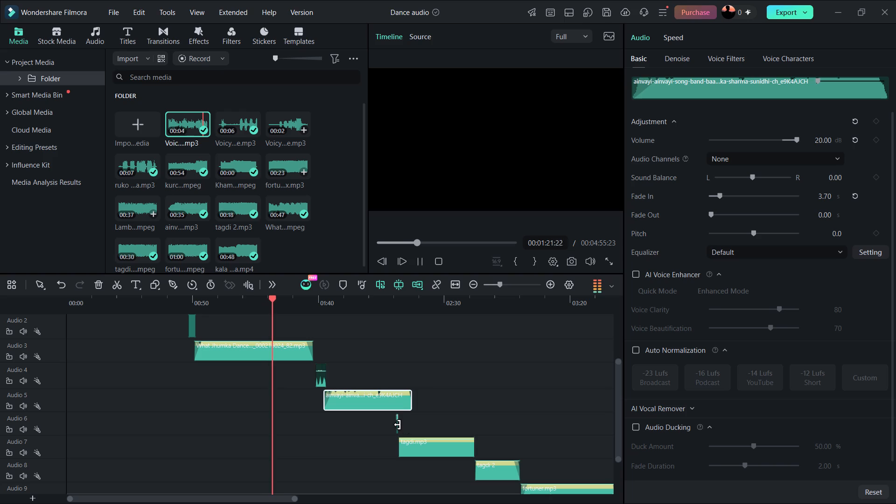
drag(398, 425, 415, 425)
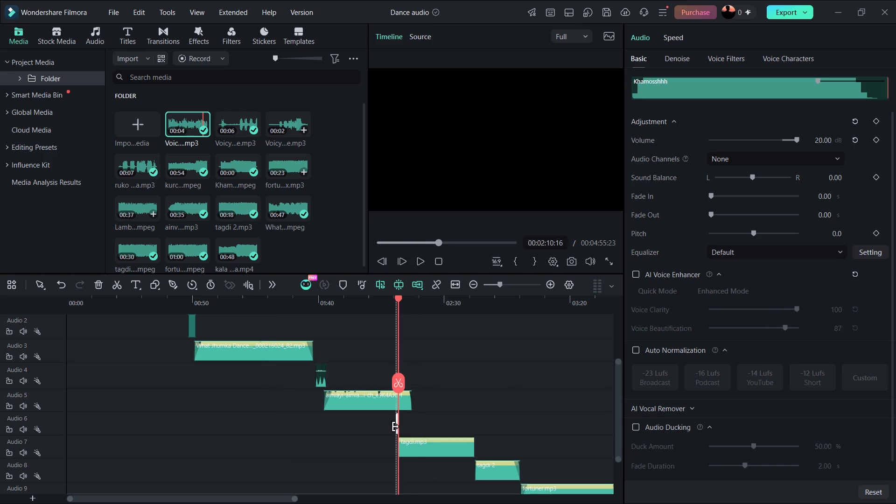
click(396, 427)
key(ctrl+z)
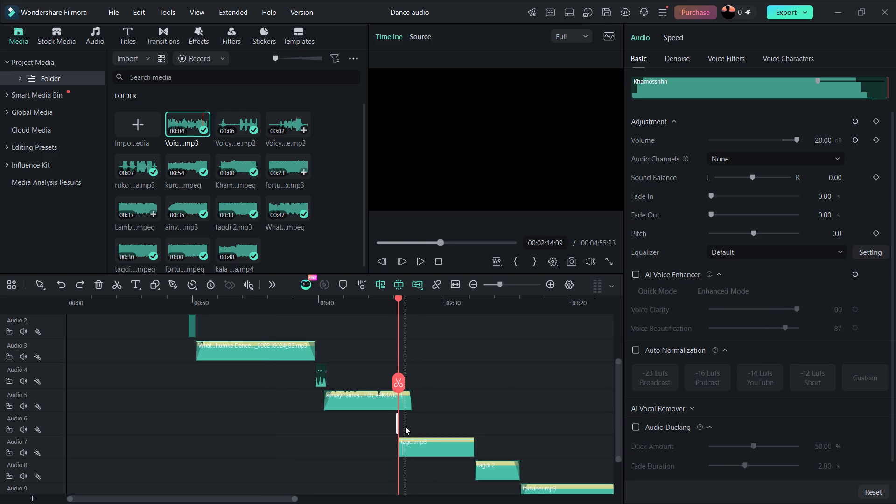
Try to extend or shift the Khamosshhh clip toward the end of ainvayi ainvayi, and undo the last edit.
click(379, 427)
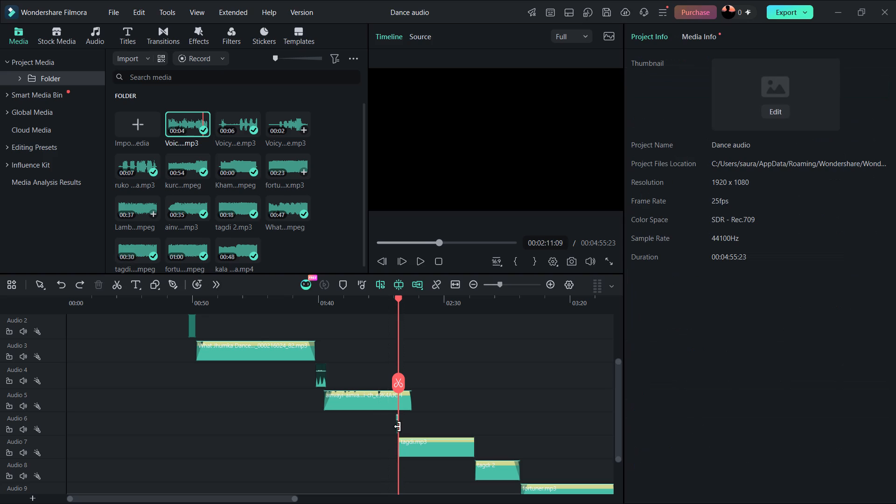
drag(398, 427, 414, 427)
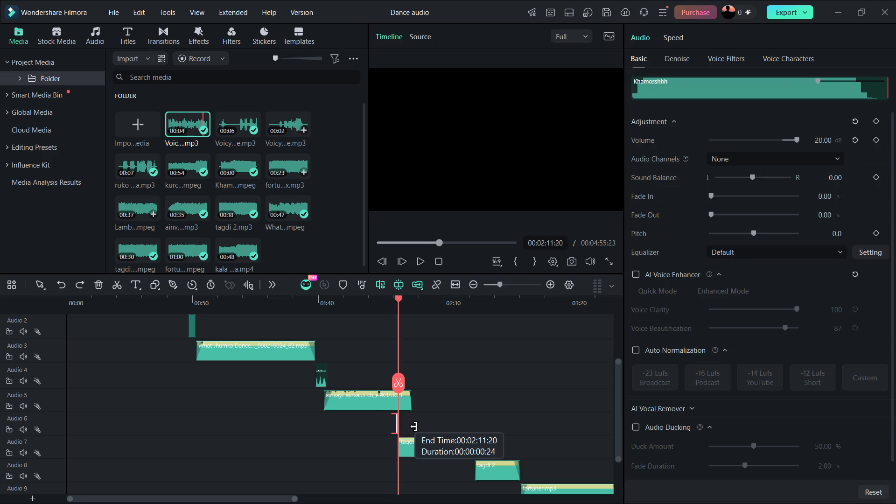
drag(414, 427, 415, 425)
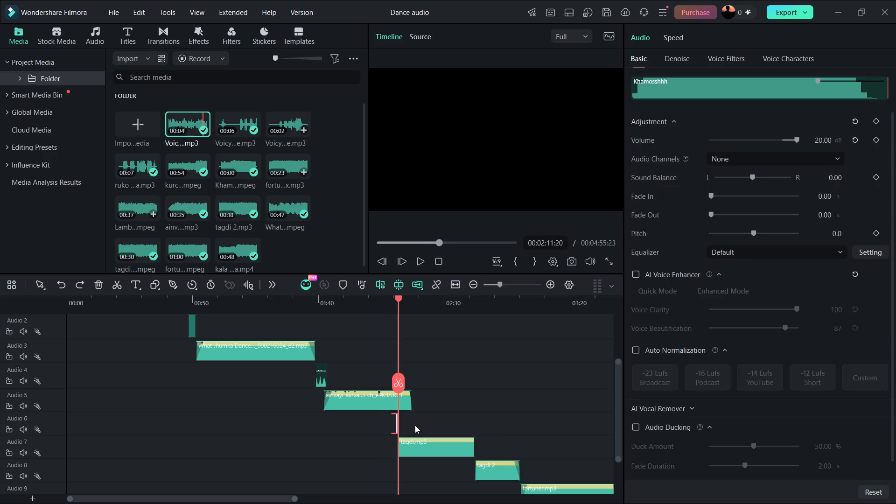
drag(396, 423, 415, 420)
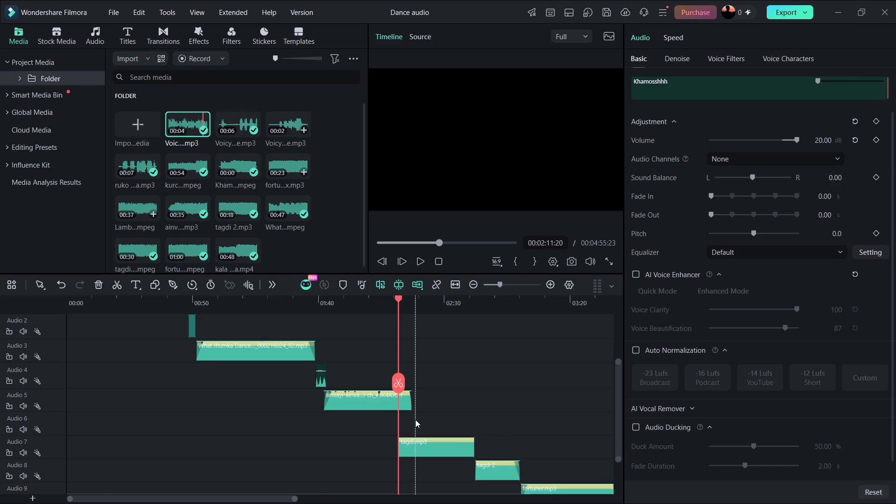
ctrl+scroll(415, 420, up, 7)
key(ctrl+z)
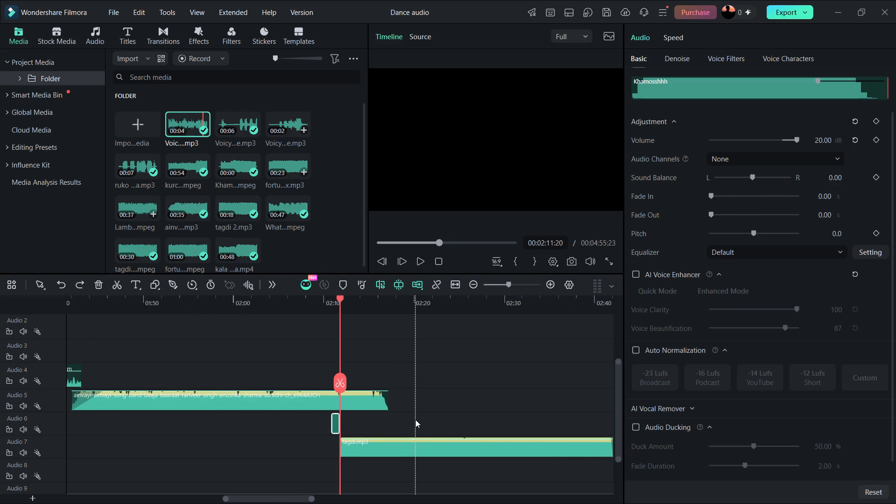
Move the Khamosshhh clip later so it starts where ainvayi ainvayi ends, at about 00:02:17.
drag(334, 429, 356, 427)
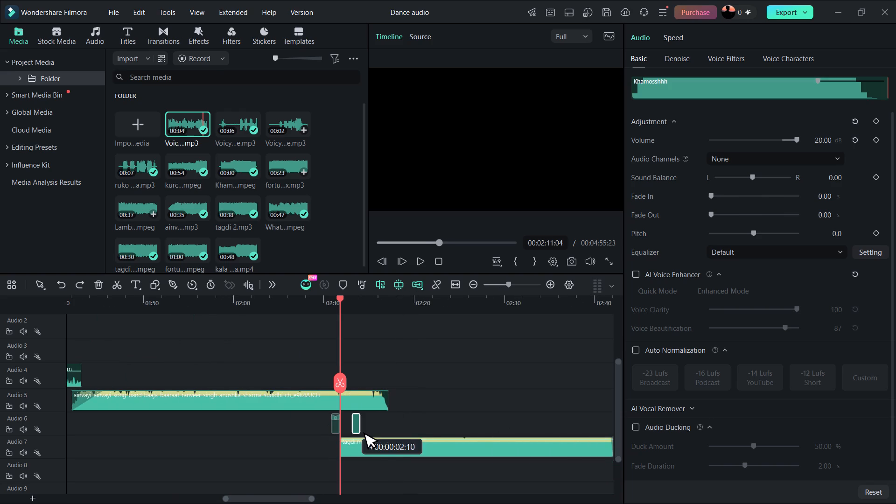
drag(356, 427, 385, 426)
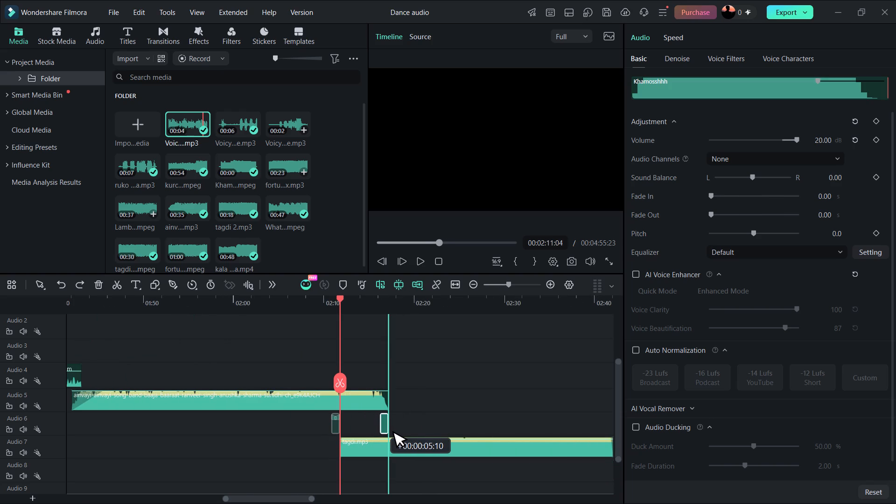
drag(385, 426, 393, 426)
Move the tagdi.mp3 clip to start at about 00:02:18, where Khamosshhh ends, and play the transition.
drag(398, 443, 455, 441)
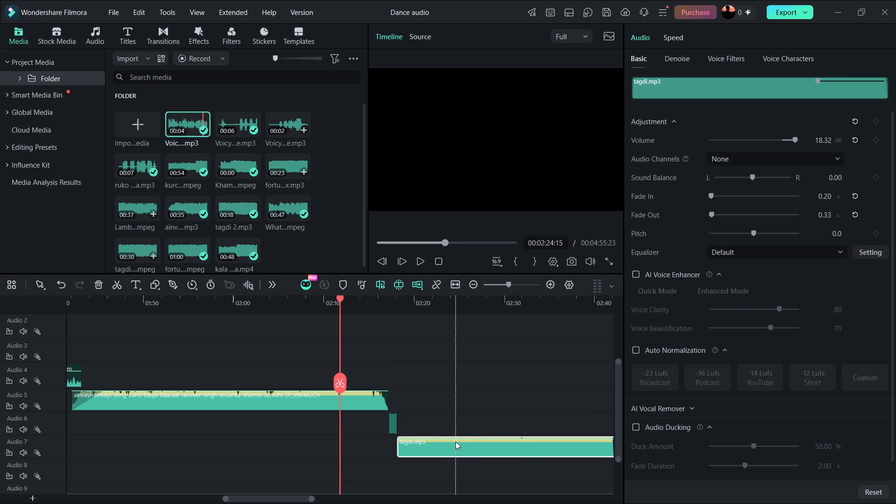
key(space)
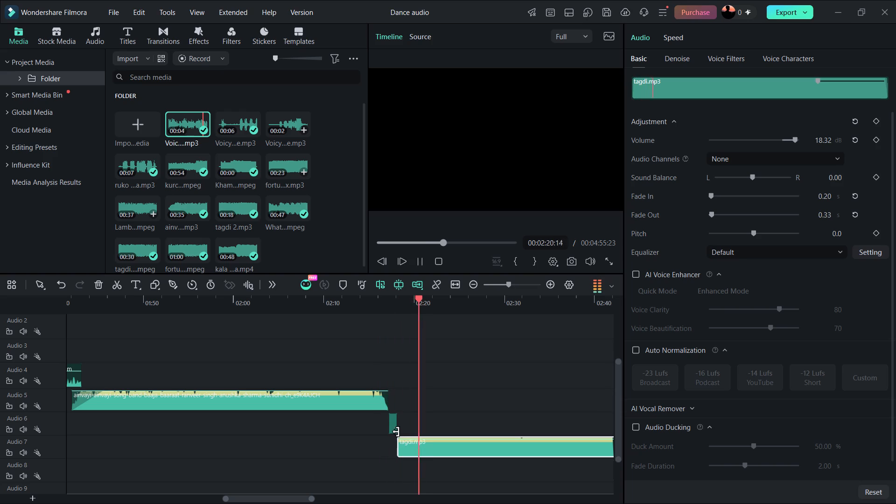
Move the Khamosshhh clip slightly earlier to start at about 00:02:17, just overlapping the fading end of ainvayi ainvayi.
drag(392, 427, 390, 427)
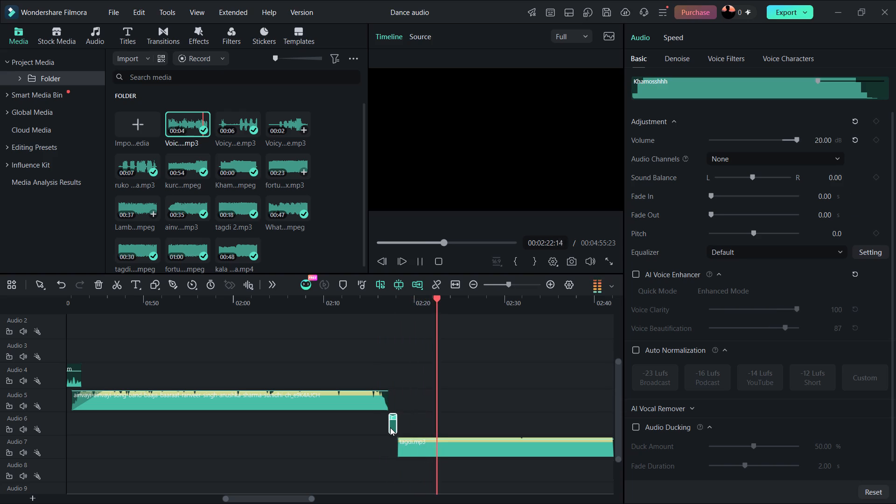
drag(390, 427, 387, 427)
ctrl+scroll(387, 427, up, 3)
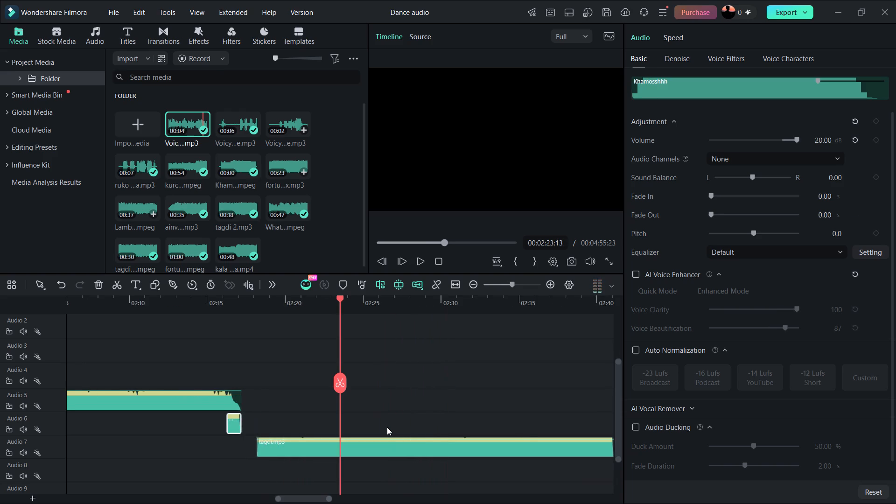
ctrl+scroll(387, 427, up, 2)
drag(186, 427, 201, 426)
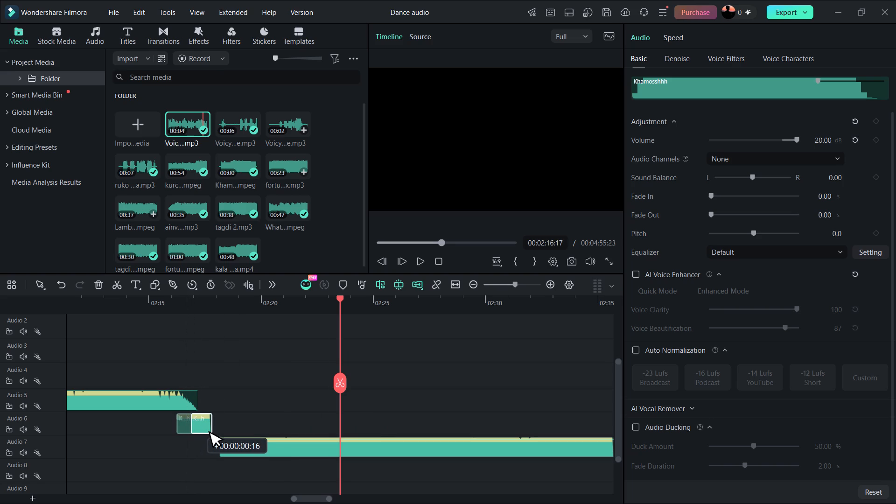
drag(201, 426, 203, 426)
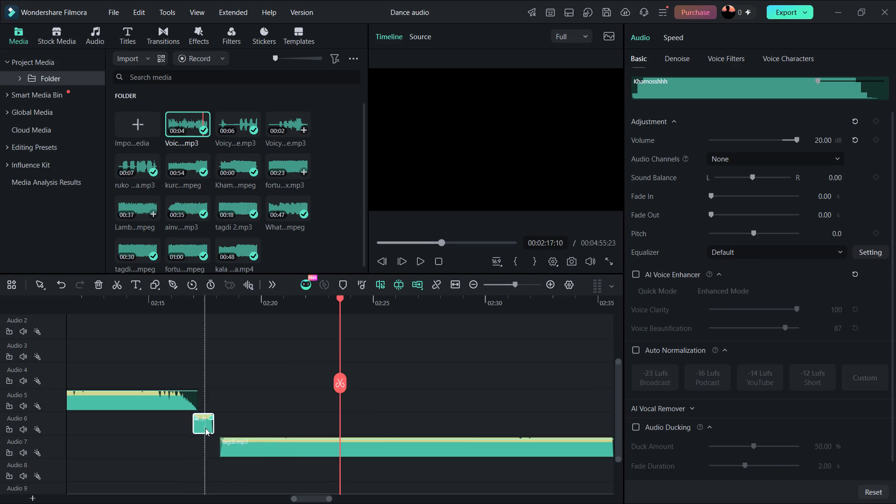
Move tagdi.mp3 earlier to start right where Khamosshhh ends, and play the transition from the end of ainvayi ainvayi.
drag(236, 441, 227, 441)
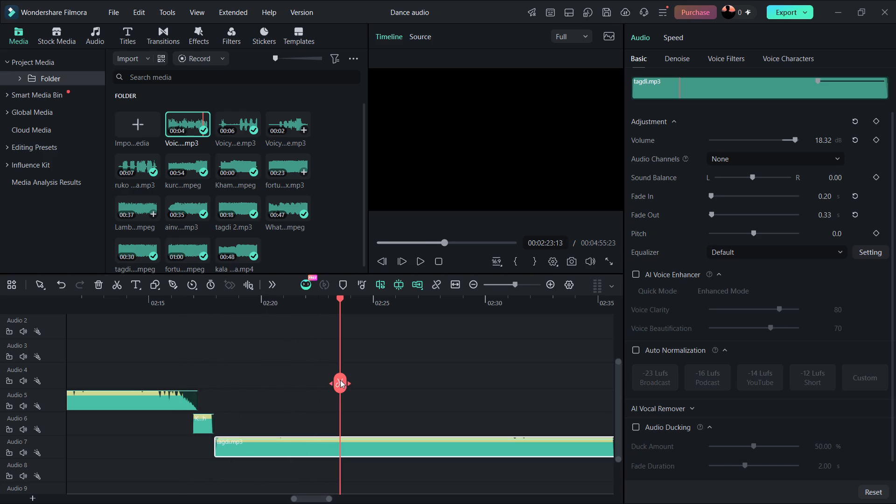
drag(340, 380, 174, 382)
key(space)
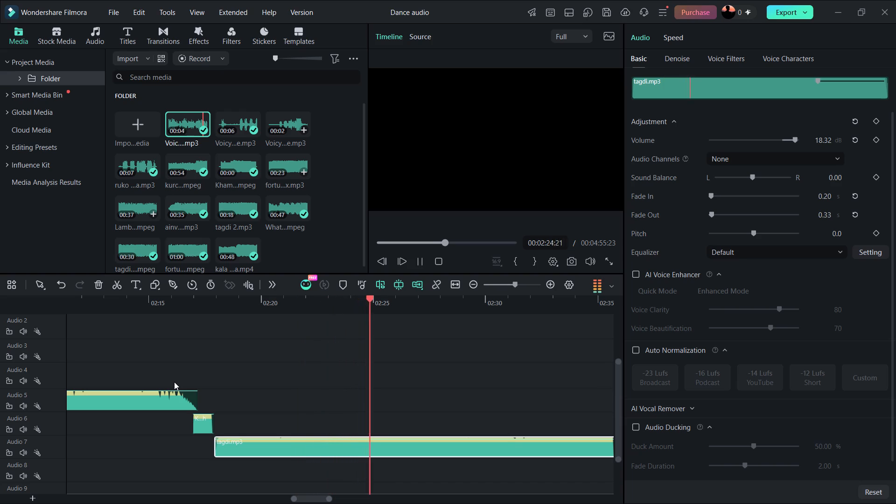
Move tagdi.mp3 slightly earlier so it just overlaps the end of Khamosshhh, and play the transition from ainvayi ainvayi.
drag(244, 450, 235, 450)
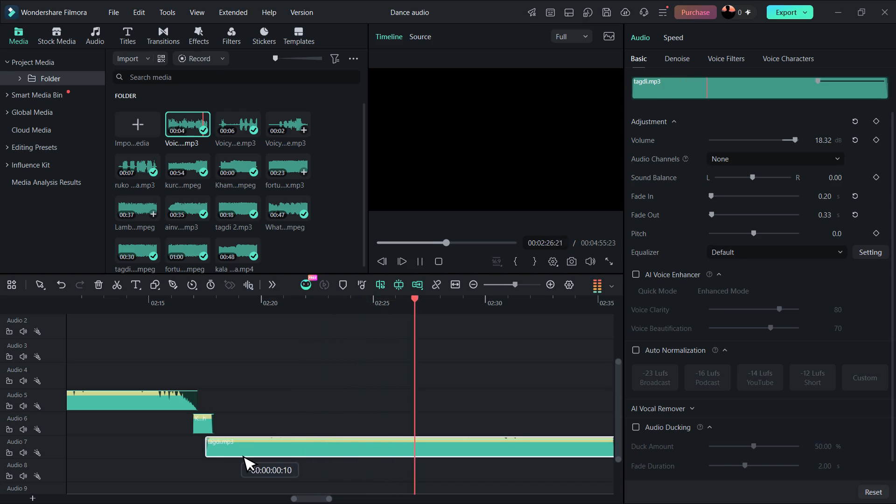
drag(235, 450, 239, 450)
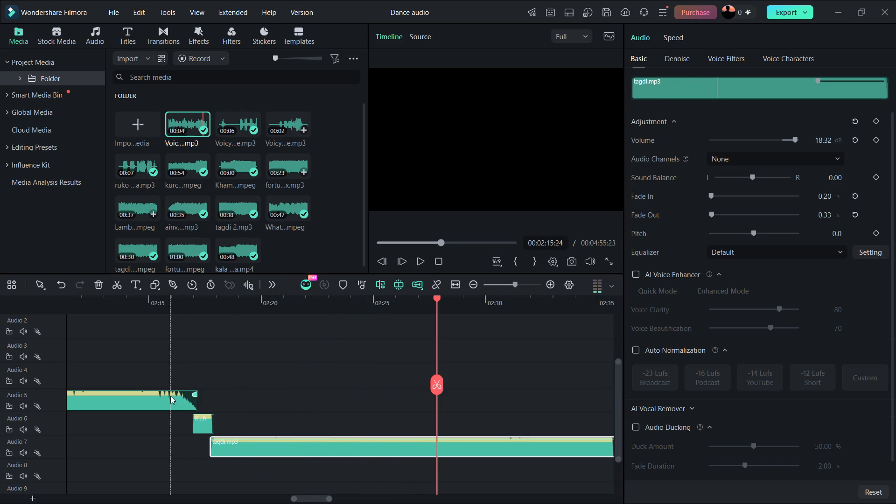
click(170, 396)
key(space)
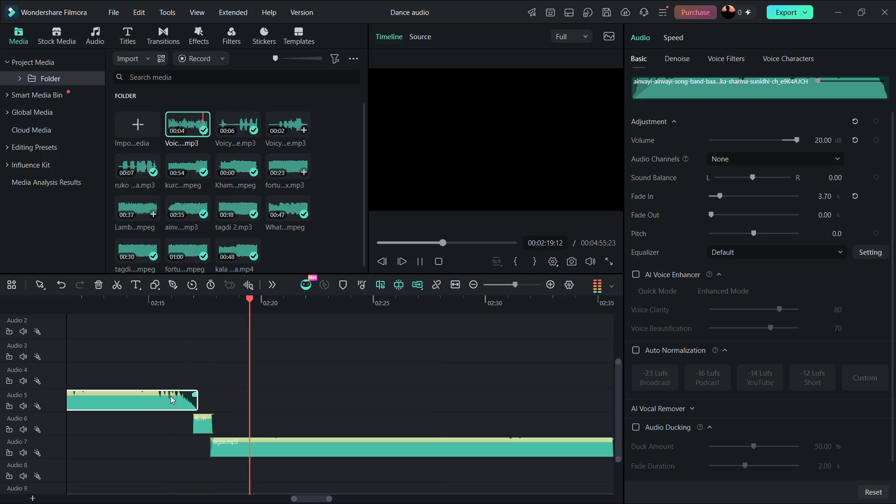
Move the tagdi 2 clip later so it starts where tagdi.mp3 ends, at about 00:02:48.
scroll(309, 408, left, 1)
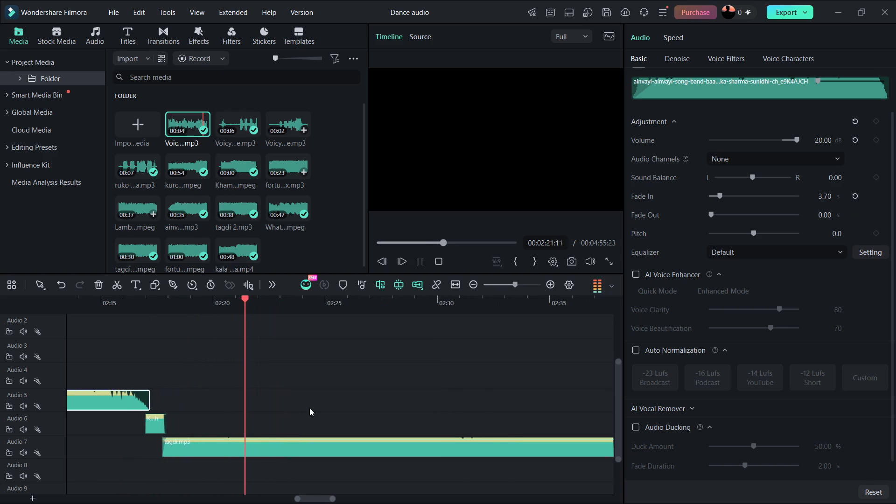
scroll(309, 408, left, 2)
ctrl+scroll(309, 408, down, 5)
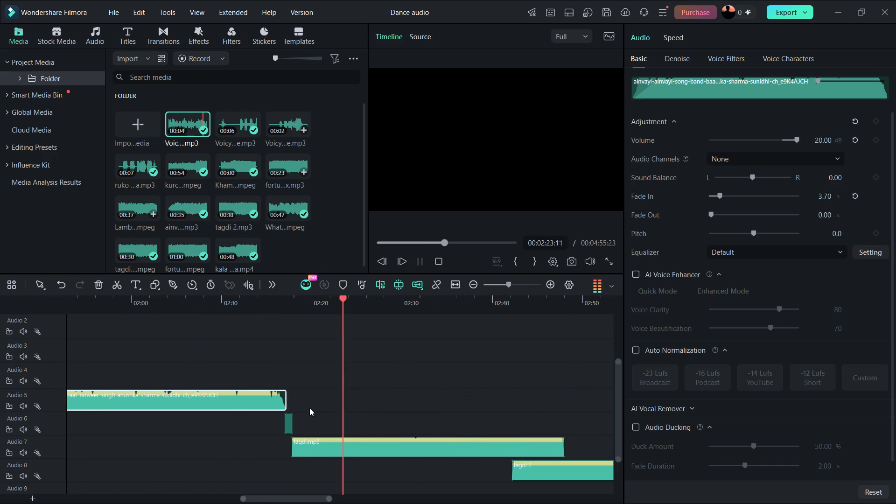
ctrl+scroll(309, 408, down, 2)
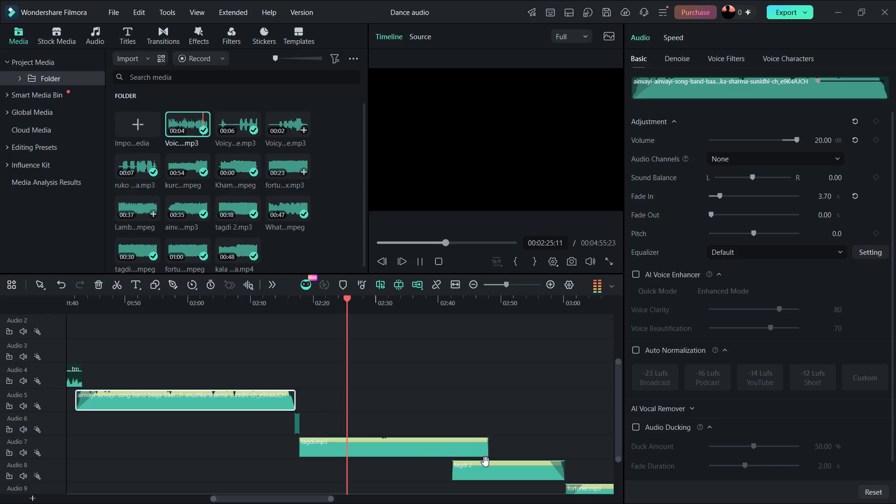
drag(485, 471, 520, 470)
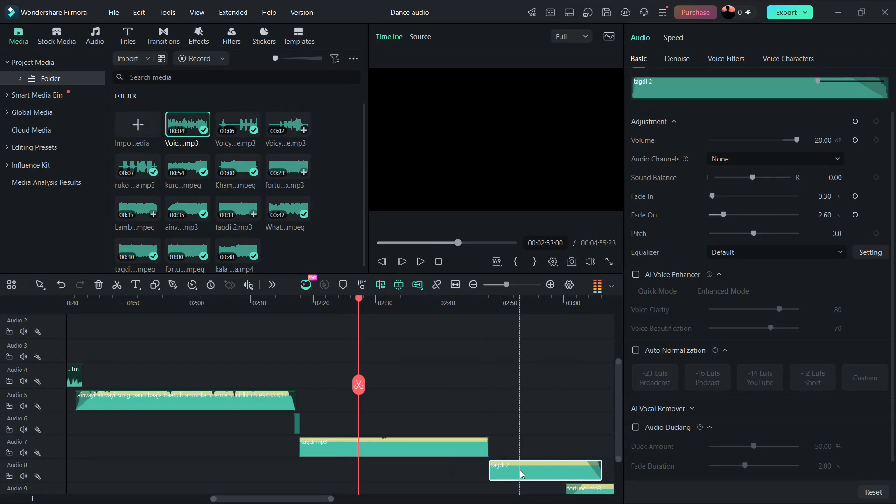
Play tagdi.mp3 and skip ahead to its end to listen to the transition into tagdi 2.
key(space)
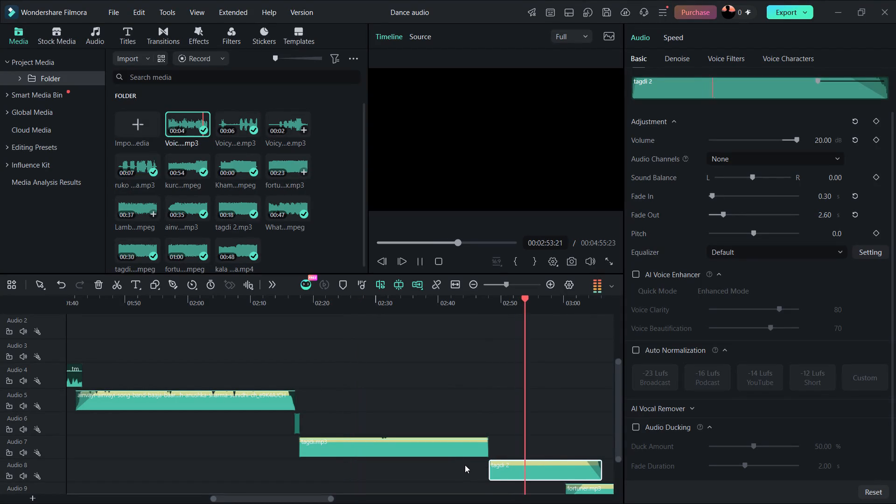
click(454, 451)
key(space)
key(space)
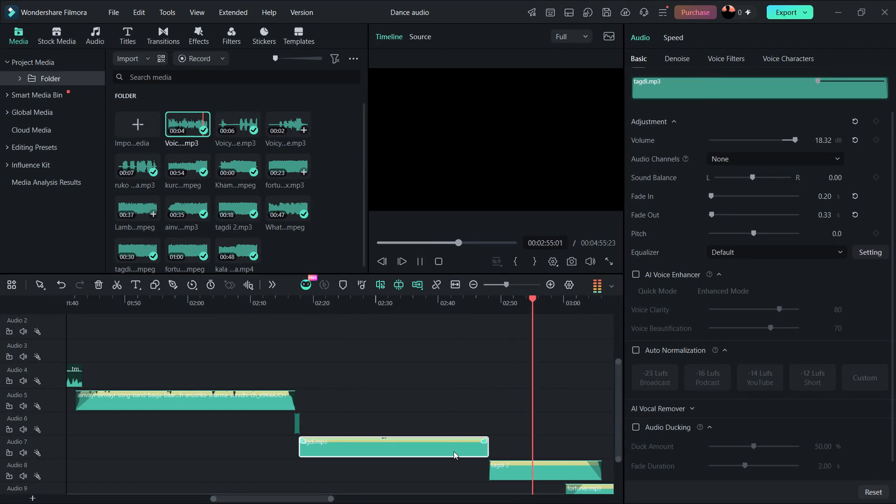
click(454, 451)
click(454, 451)
triple_click(452, 451)
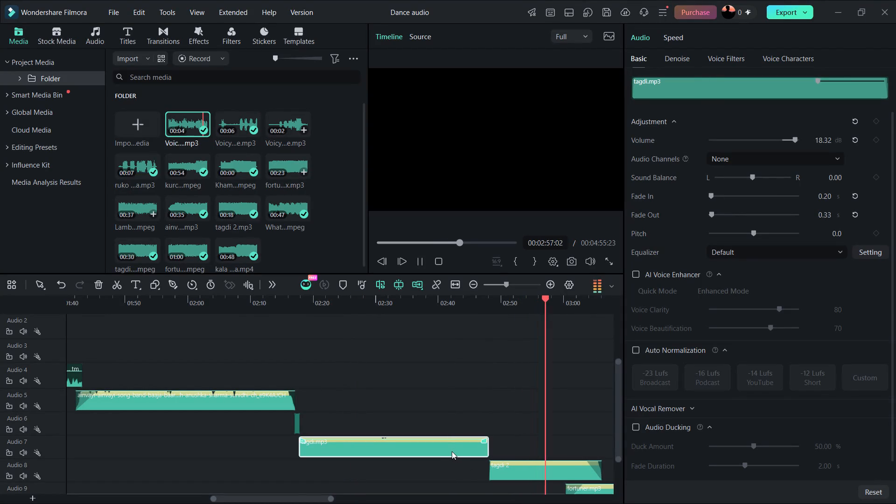
key(space)
key(space)
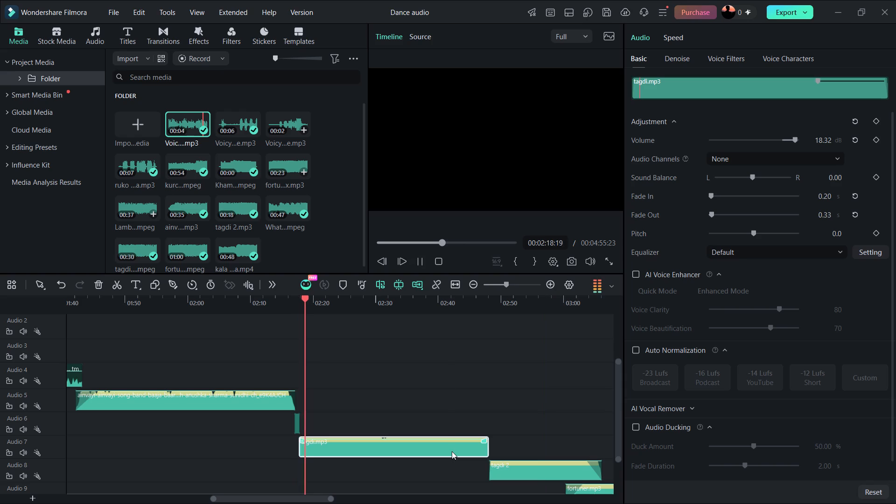
drag(311, 300, 361, 308)
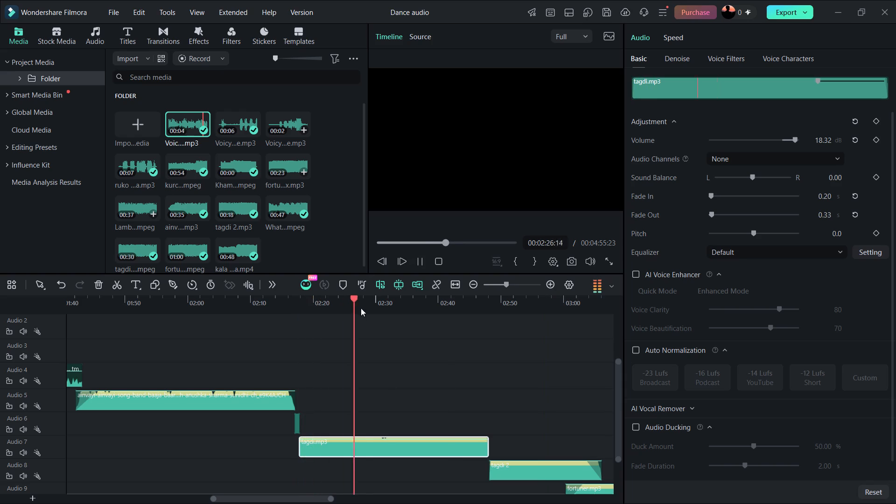
drag(361, 308, 453, 319)
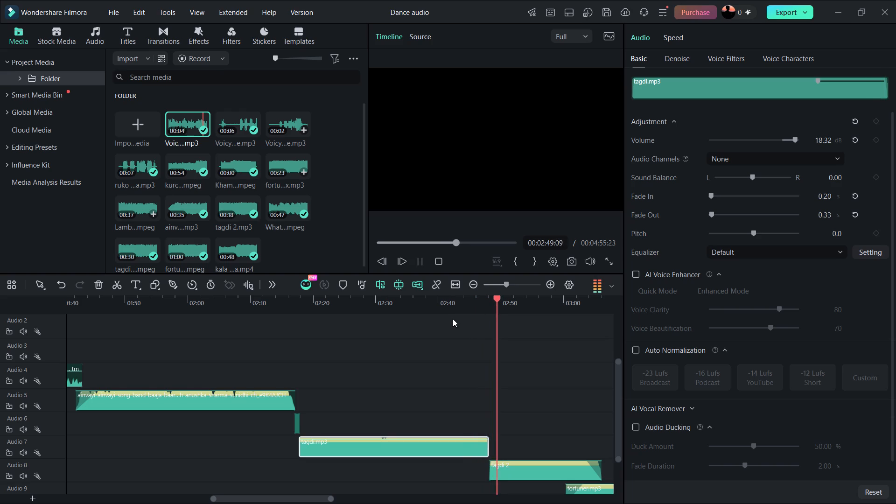
Move the fortuner.mp3 clip later so it starts where tagdi 2 ends, at about 00:03:06.
scroll(544, 365, left, 1)
scroll(492, 392, down, 1)
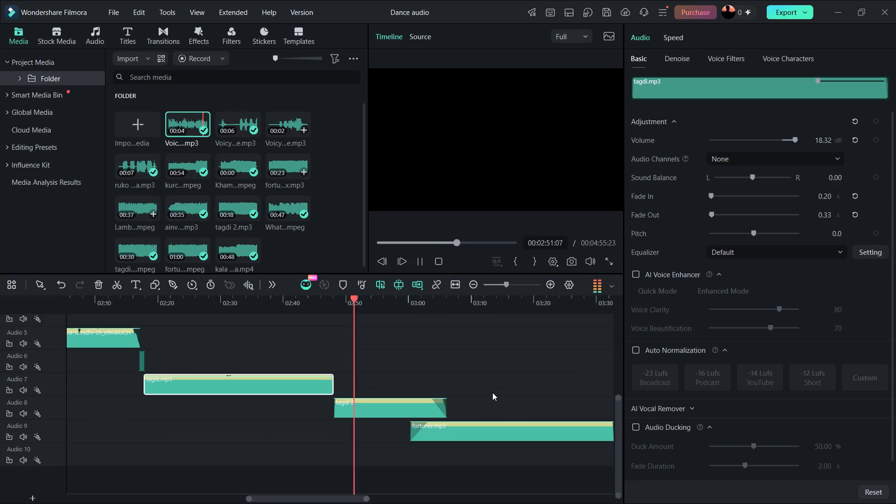
scroll(492, 392, down, 1)
scroll(492, 392, left, 1)
drag(405, 432, 424, 431)
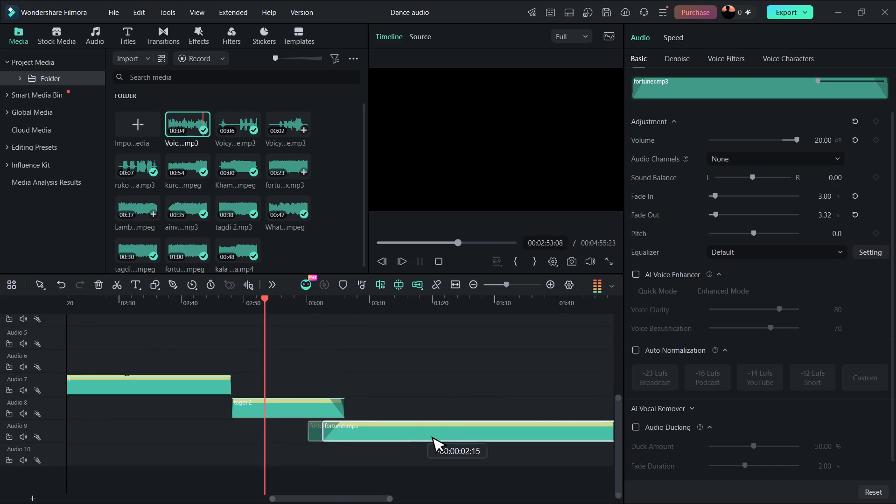
drag(424, 431, 441, 431)
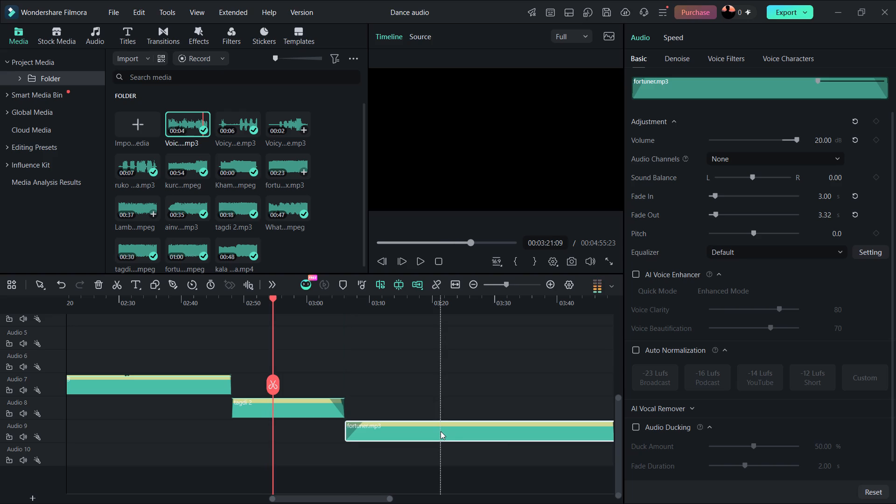
Play the transition from the end of tagdi 2 into fortuner.mp3.
key(space)
click(301, 399)
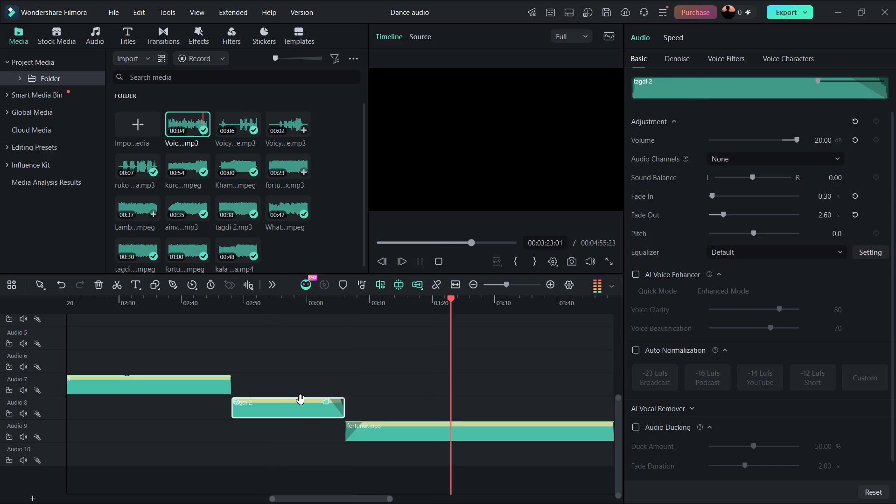
click(303, 410)
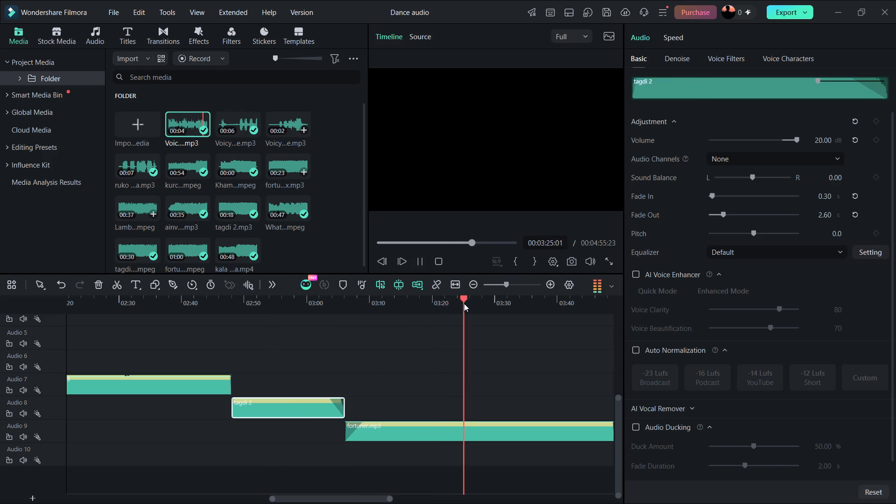
drag(464, 303, 329, 327)
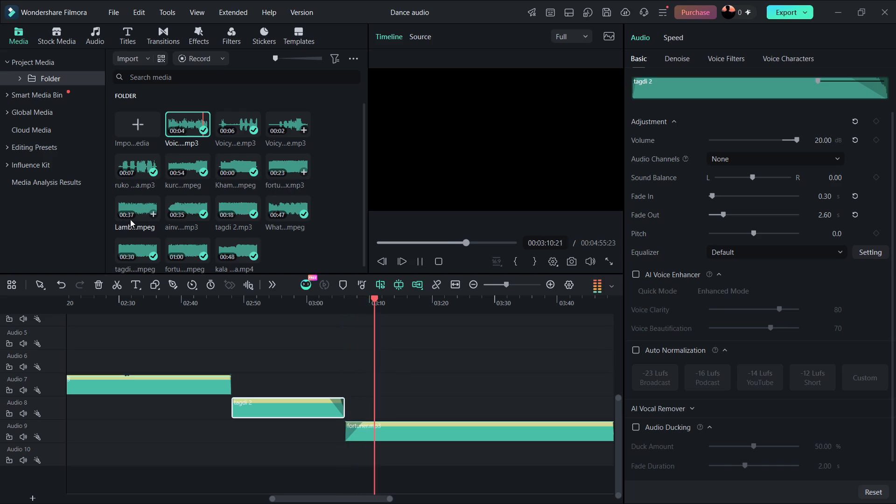
Import the Voicy_Kya gunda banega re tu sound effect from the sound effects folder and stop playback.
click(140, 56)
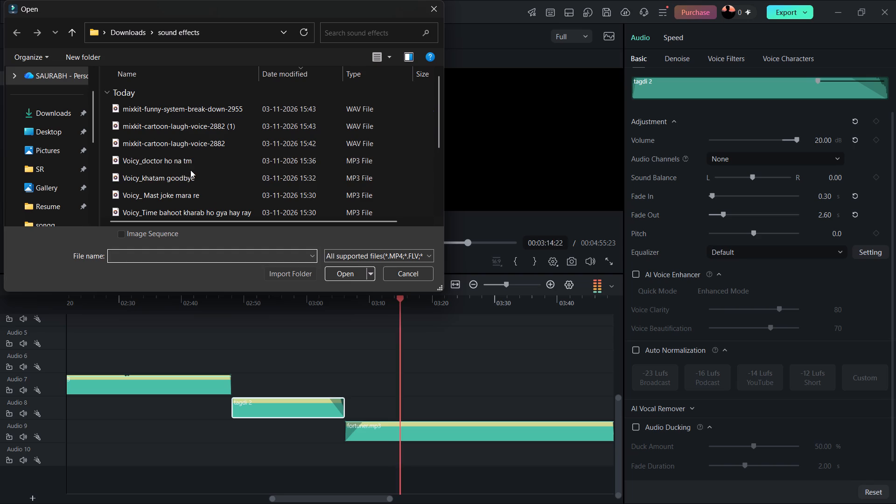
scroll(200, 177, down, 1)
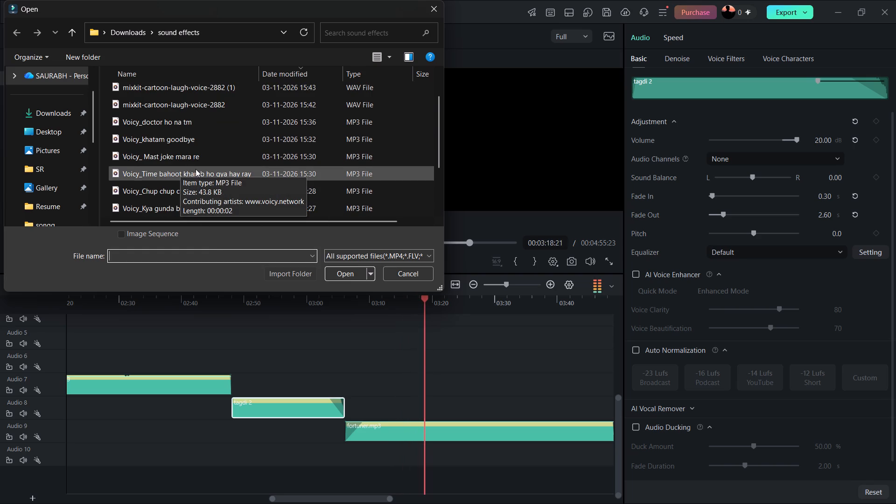
click(197, 171)
scroll(187, 176, down, 1)
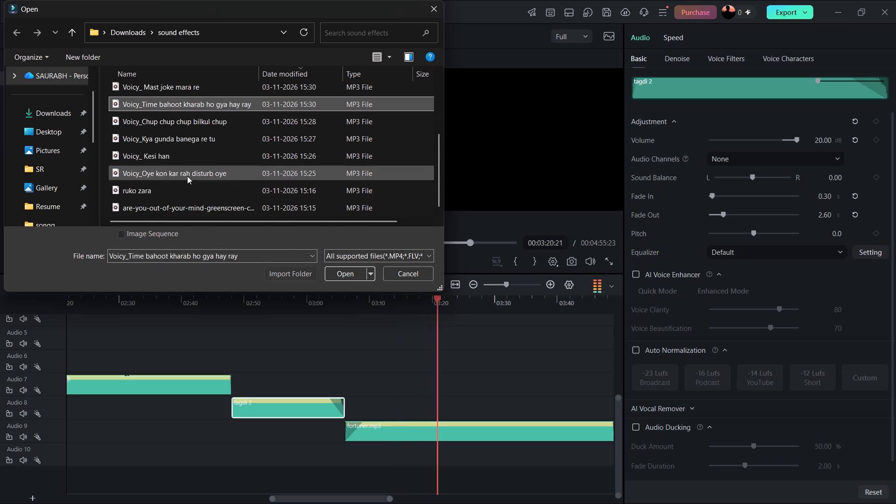
scroll(187, 176, down, 1)
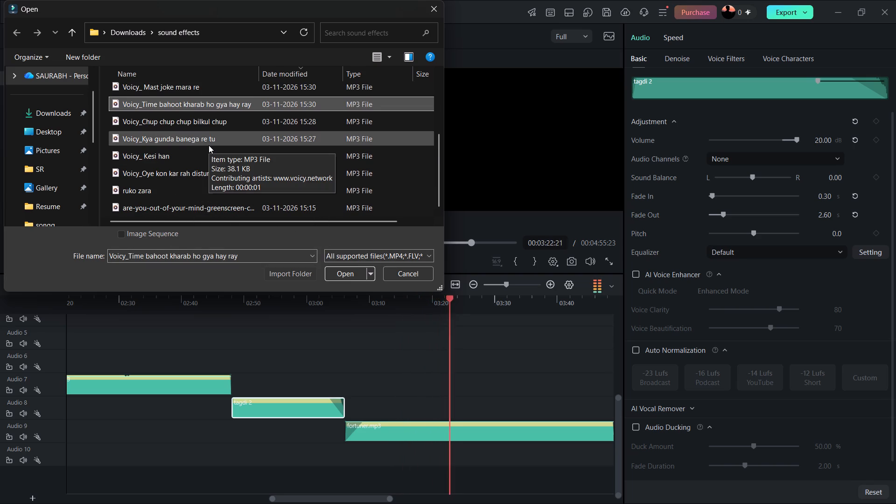
click(209, 145)
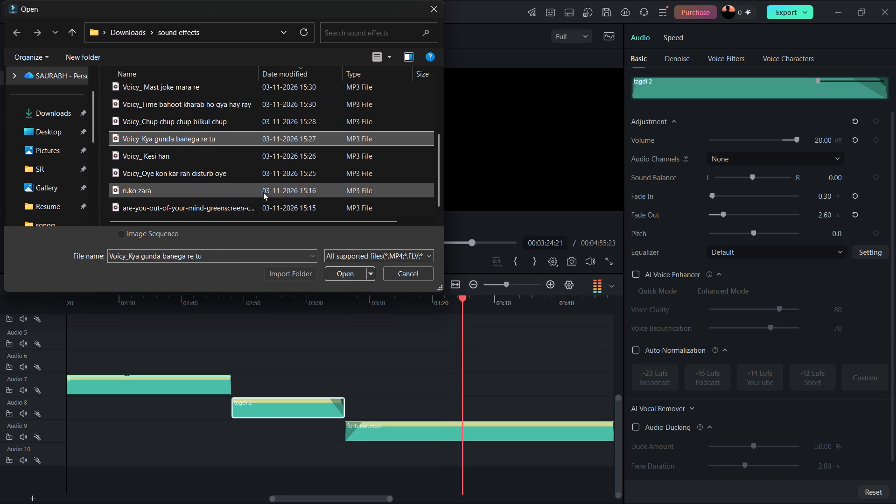
click(347, 269)
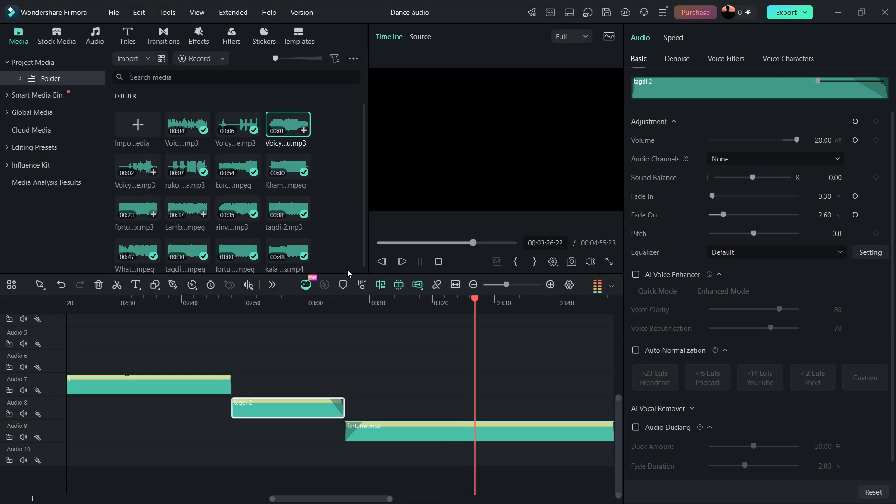
key(space)
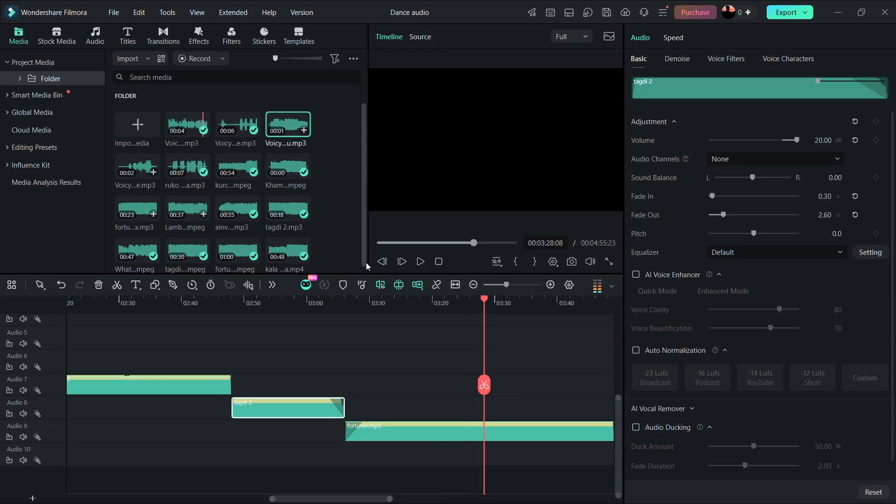
Place the Kya gunda banega re tu clip on its own track between tagdi 2 and fortuner.mp3, at about 00:03:05, and play the transition.
click(287, 130)
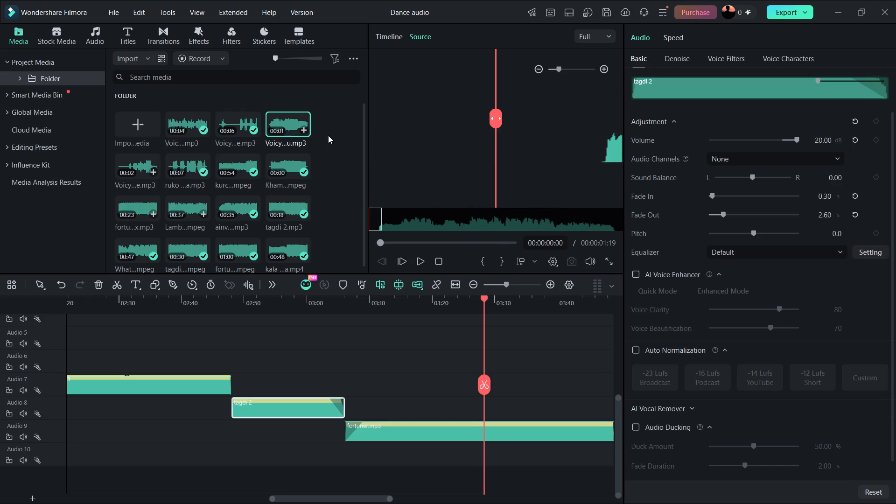
drag(285, 127, 347, 418)
drag(349, 413, 349, 414)
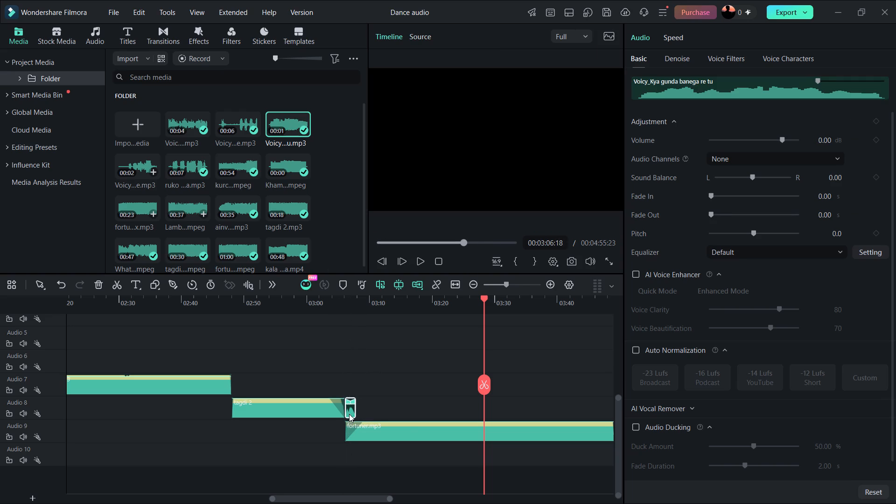
drag(349, 414, 344, 416)
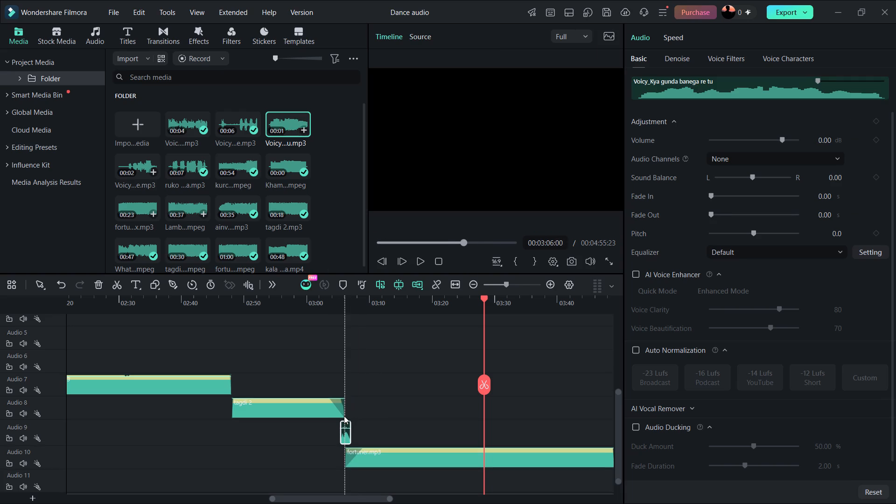
click(317, 399)
key(space)
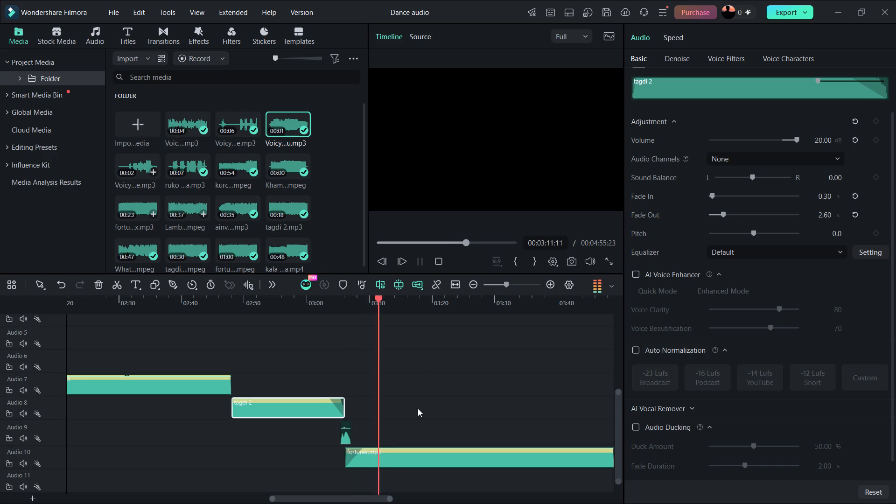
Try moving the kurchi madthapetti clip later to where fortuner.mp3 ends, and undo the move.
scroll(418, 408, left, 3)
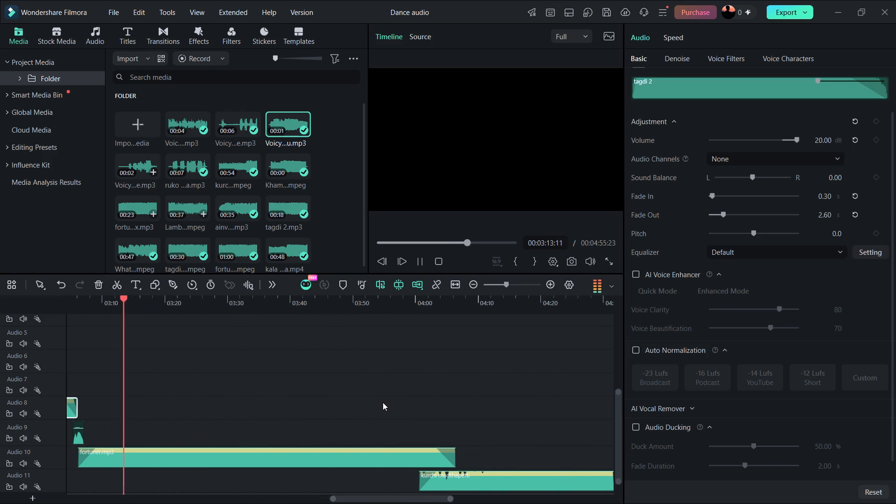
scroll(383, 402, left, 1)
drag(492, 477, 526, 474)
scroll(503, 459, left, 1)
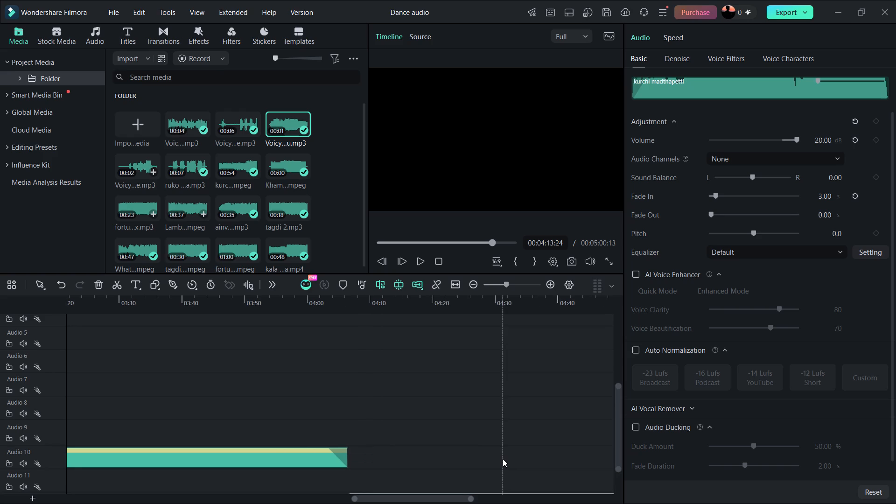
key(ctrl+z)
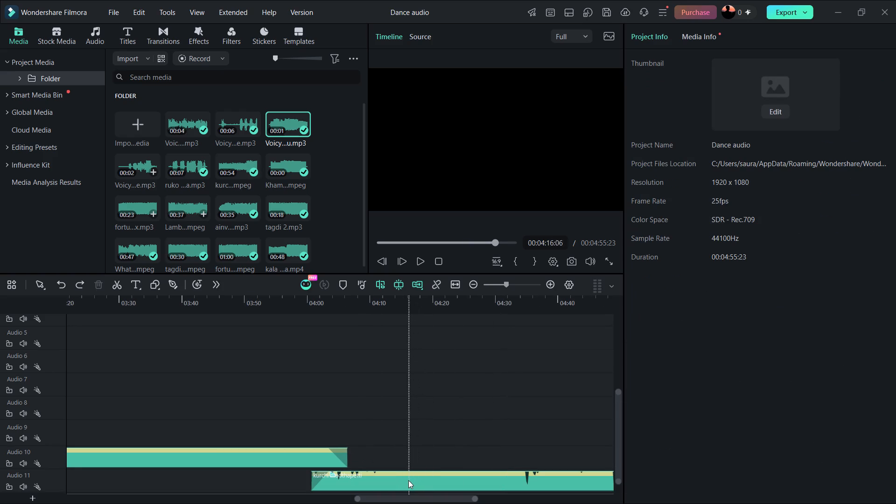
Move the kurchi madthapetti clip later so it starts where fortuner.mp3 ends, at about 00:04:06.
drag(406, 481, 443, 481)
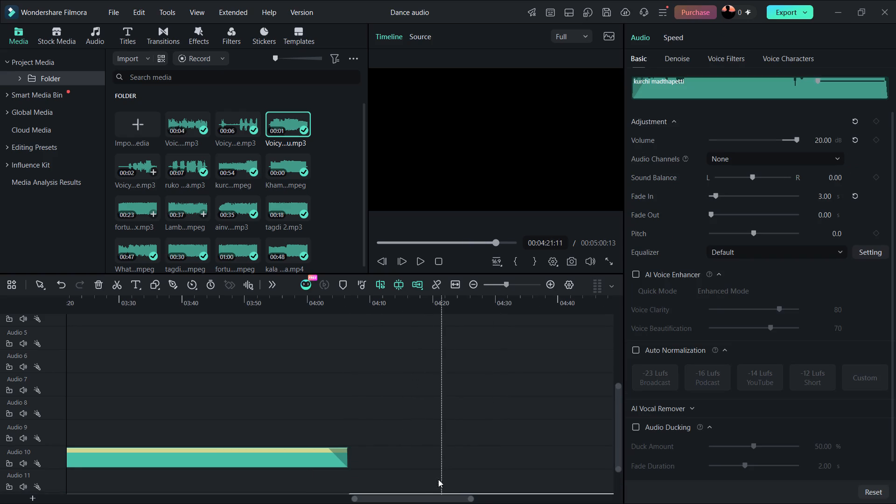
scroll(419, 477, down, 1)
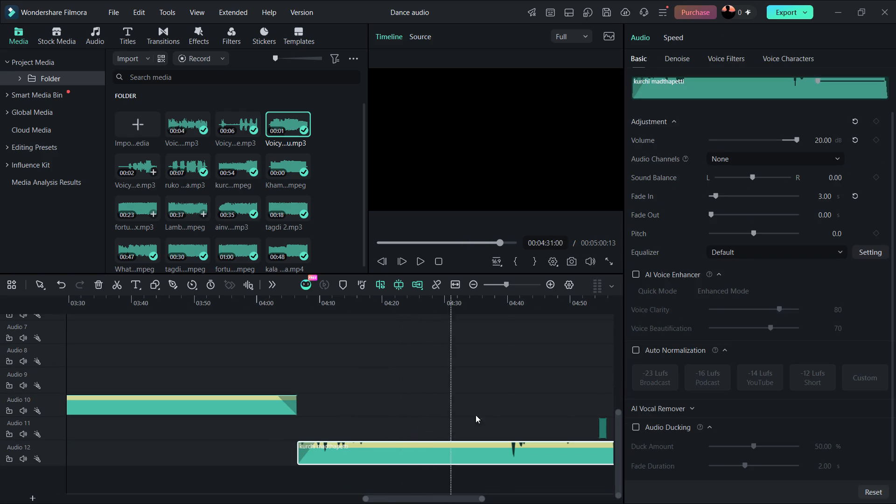
Play the end of the timeline around the Voicy_khatam goodbye clip and the end of kurchi madthapetti.
scroll(498, 445, left, 2)
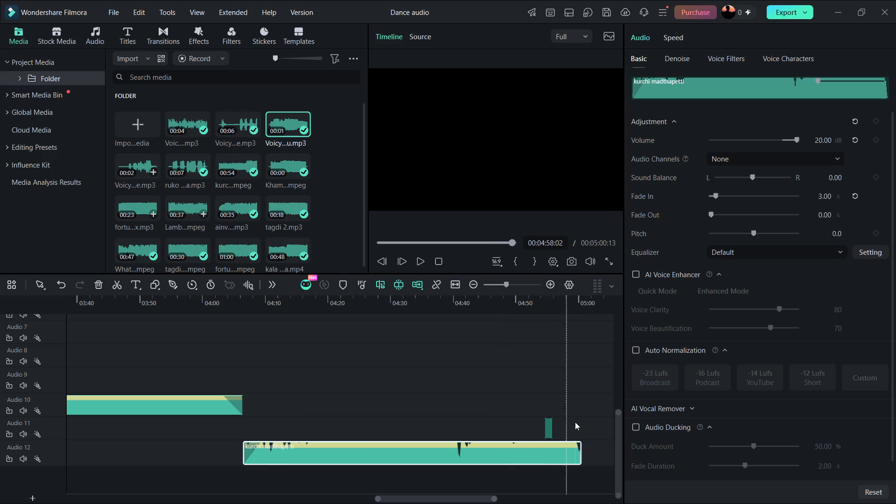
click(548, 427)
key(space)
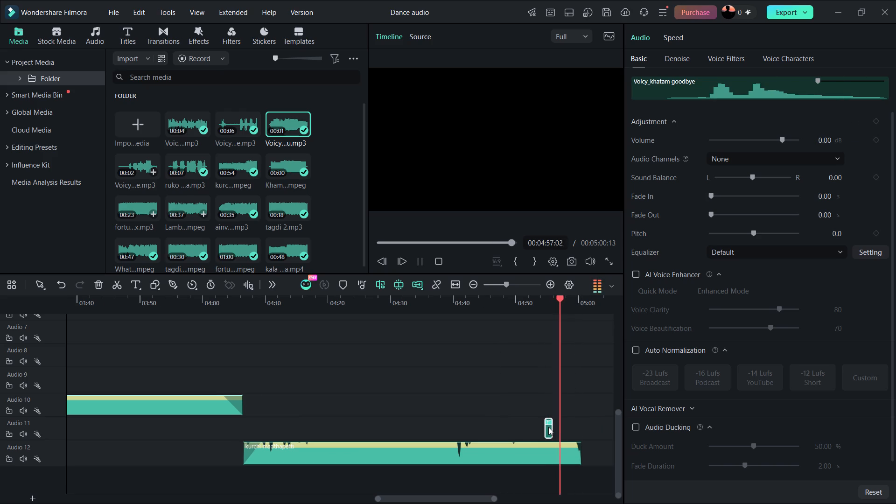
click(533, 431)
click(545, 453)
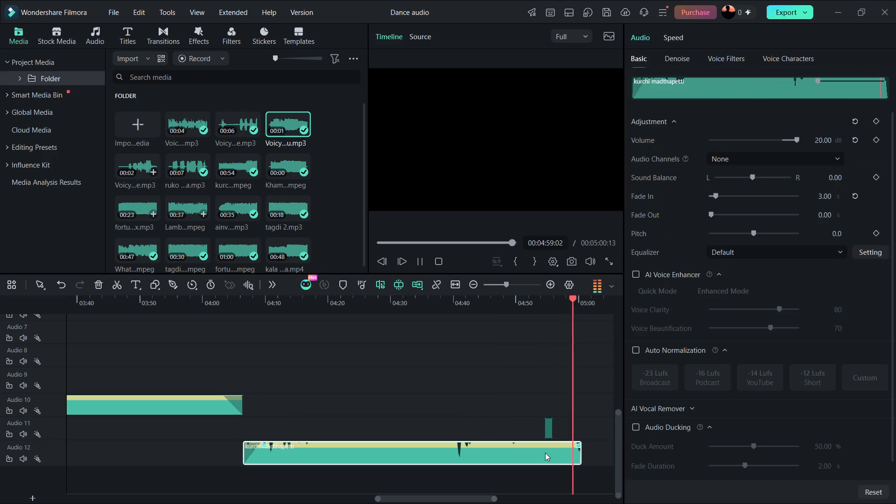
click(551, 421)
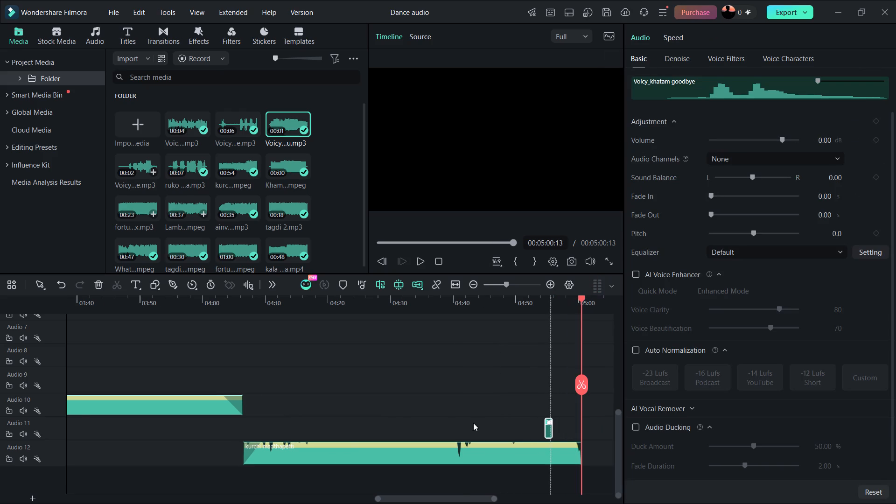
Move the Voicy_khatam goodbye clip onto its own track so it starts where kurchi madthapetti ends, at about 00:05:00.
scroll(458, 421, right, 4)
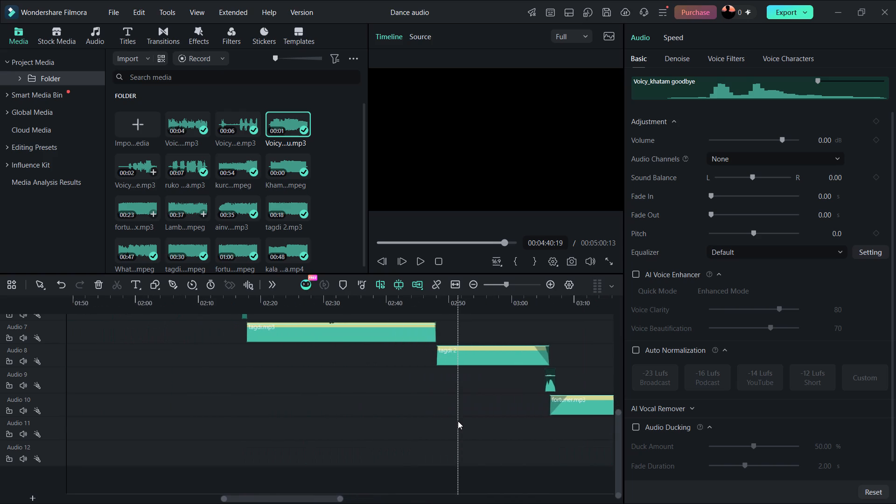
scroll(458, 421, up, 2)
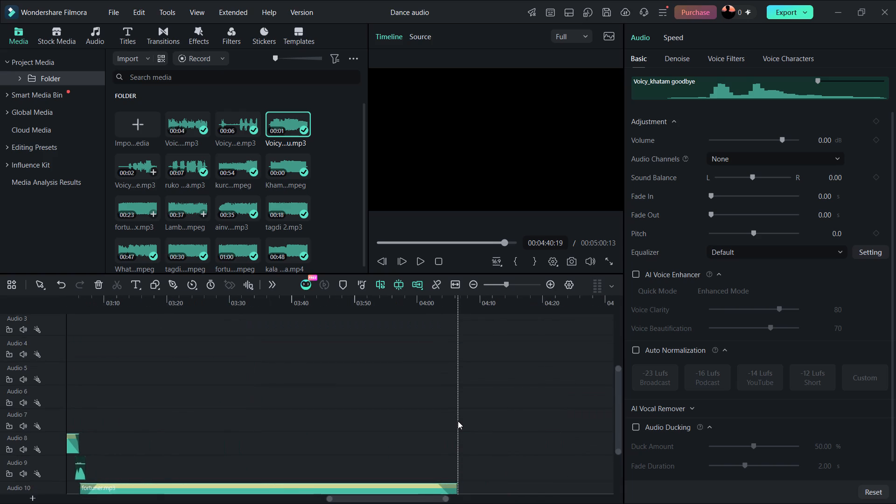
scroll(458, 421, up, 1)
scroll(458, 421, down, 1)
scroll(458, 421, left, 2)
right_click(458, 421)
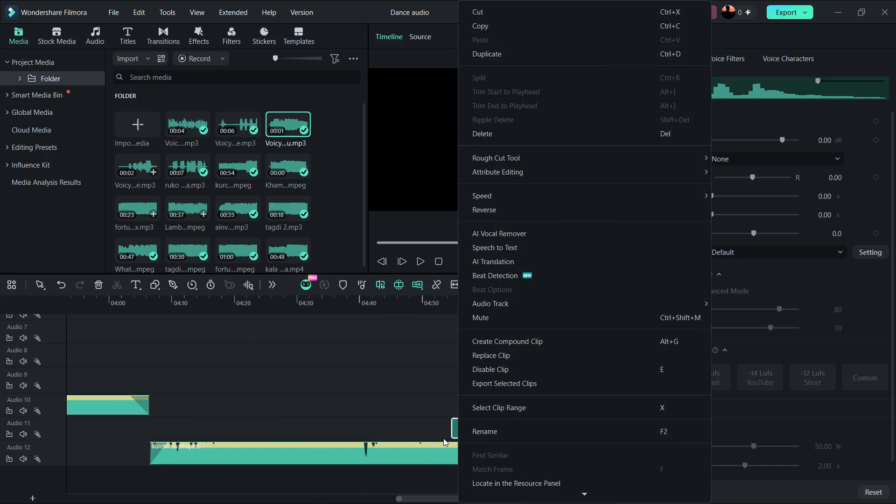
click(446, 437)
drag(456, 435, 483, 455)
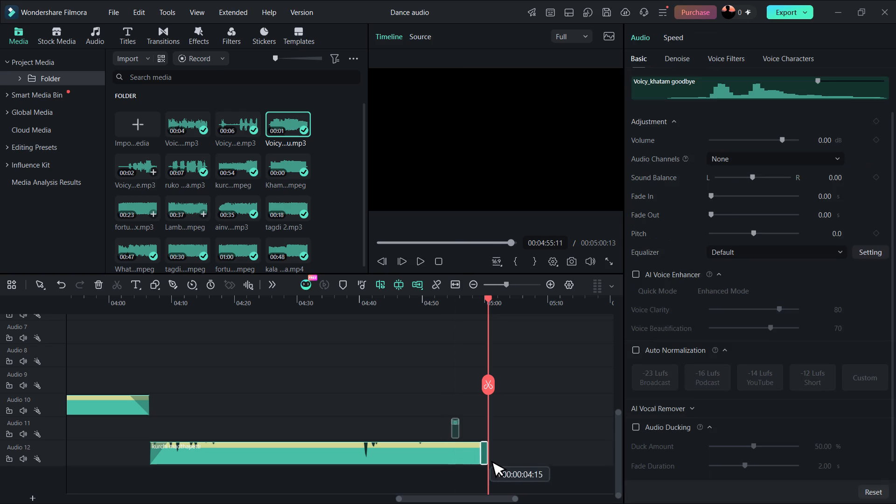
drag(483, 455, 496, 469)
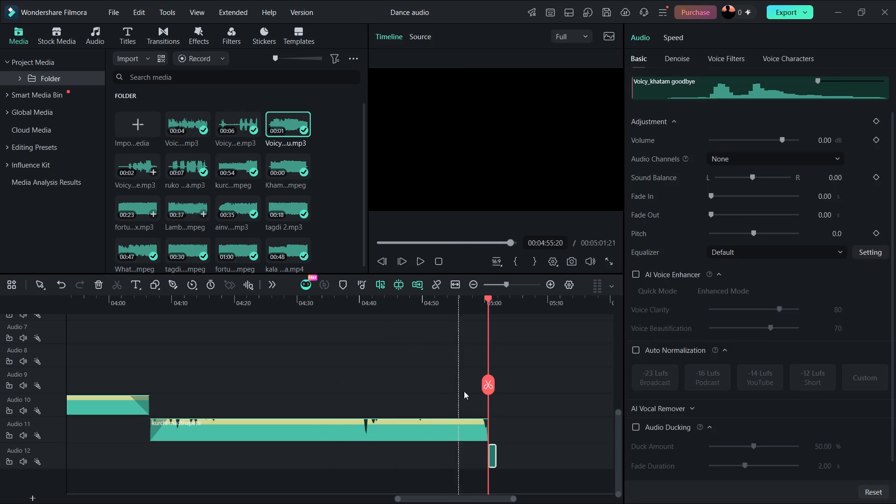
Play the transition from fortuner.mp3 into kurchi madthapetti, then an earlier part of the timeline near the tagdi 2 and fortuner.mp3 clips.
drag(493, 378, 118, 400)
key(space)
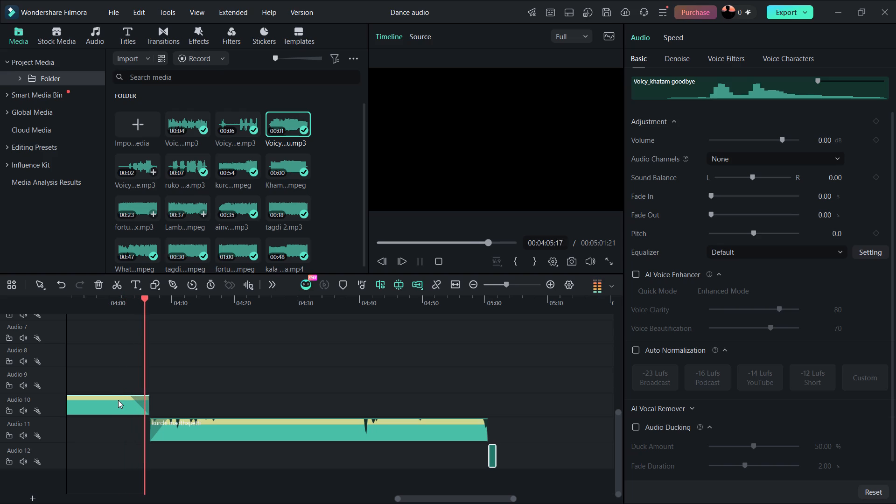
key(space)
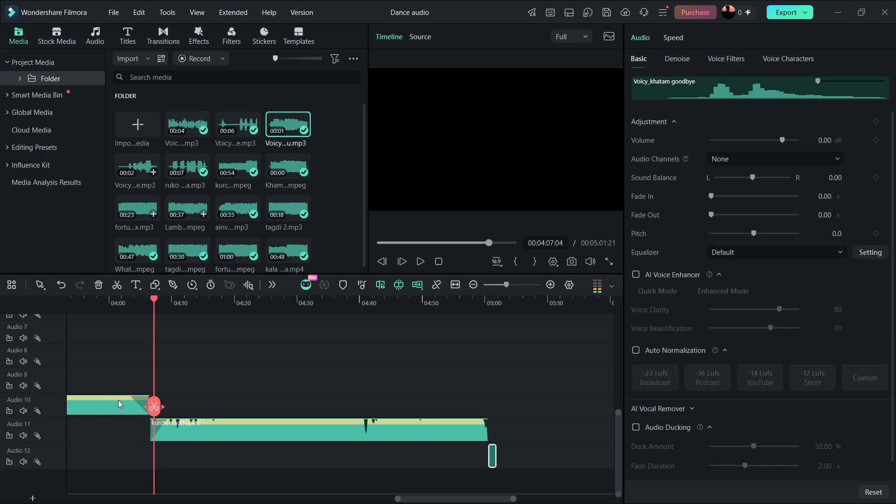
click(276, 124)
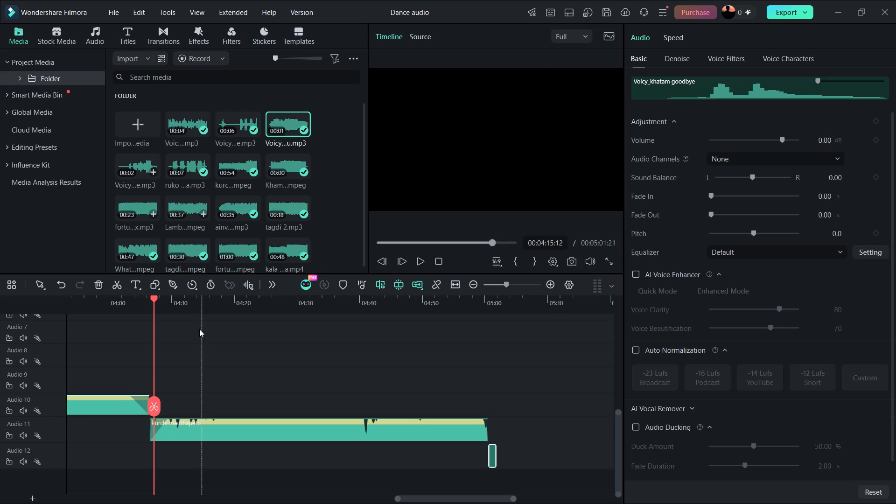
scroll(199, 329, right, 3)
click(224, 341)
key(space)
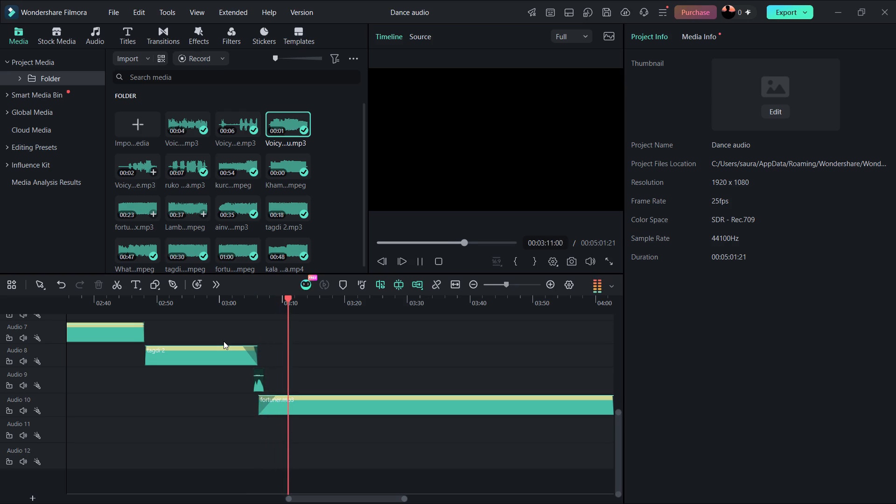
Check the system sound output devices and connect the OnePlus Nord Buds 3r over Bluetooth.
key(ctrl+super+v)
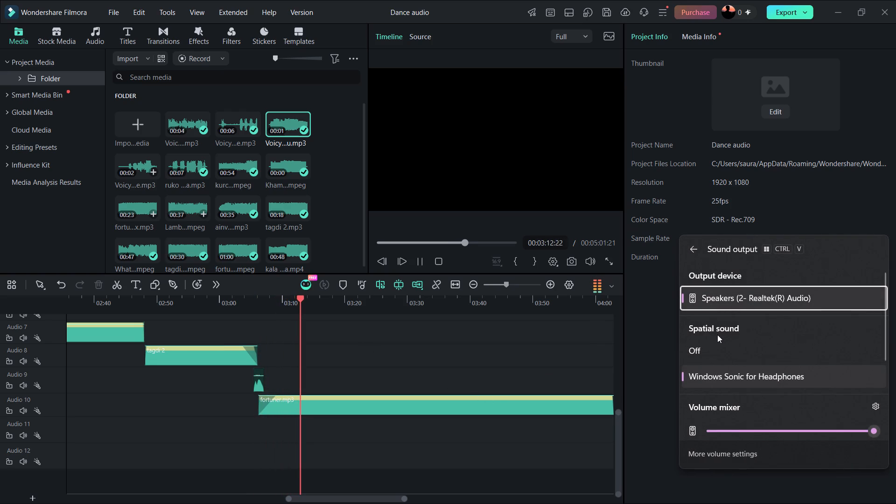
key(super+a)
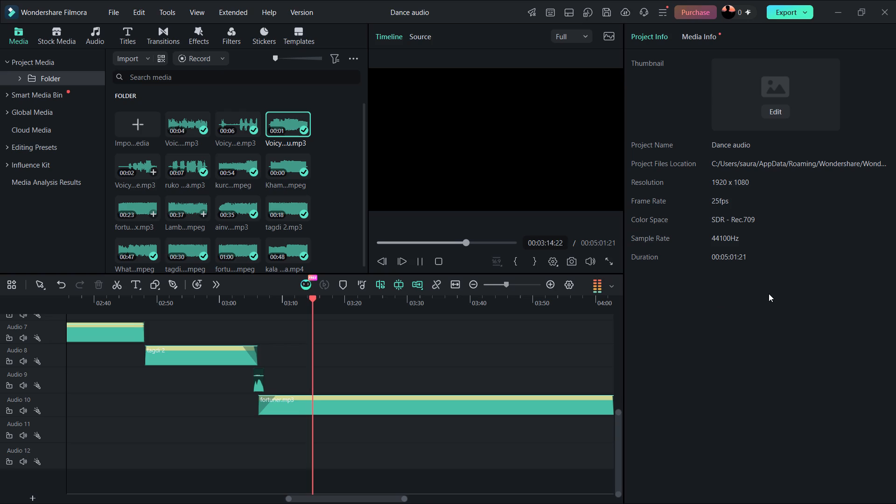
key(super+a)
click(798, 268)
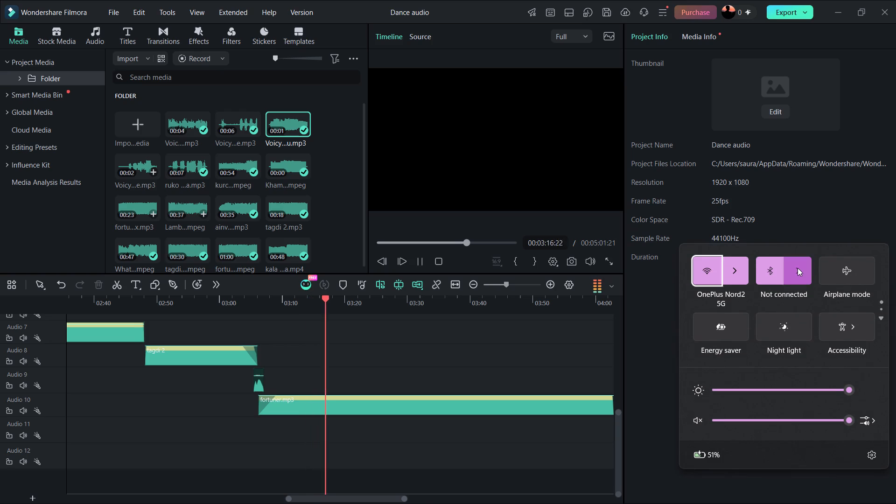
click(743, 313)
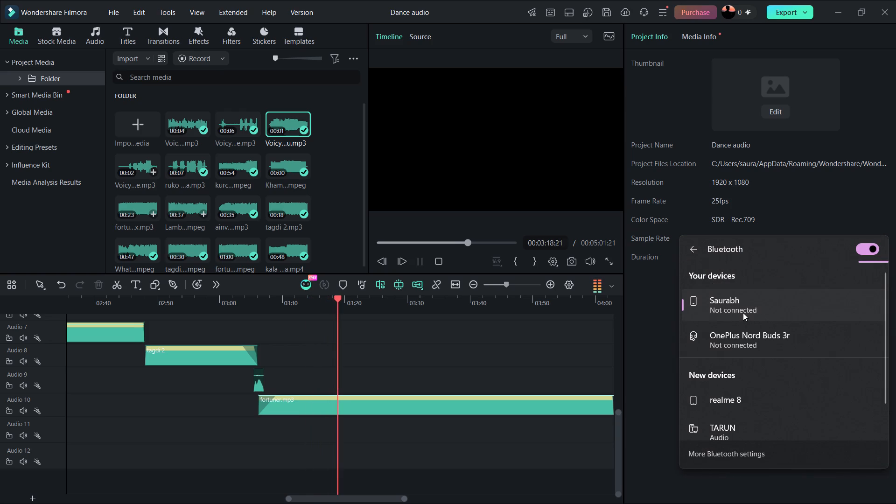
click(748, 336)
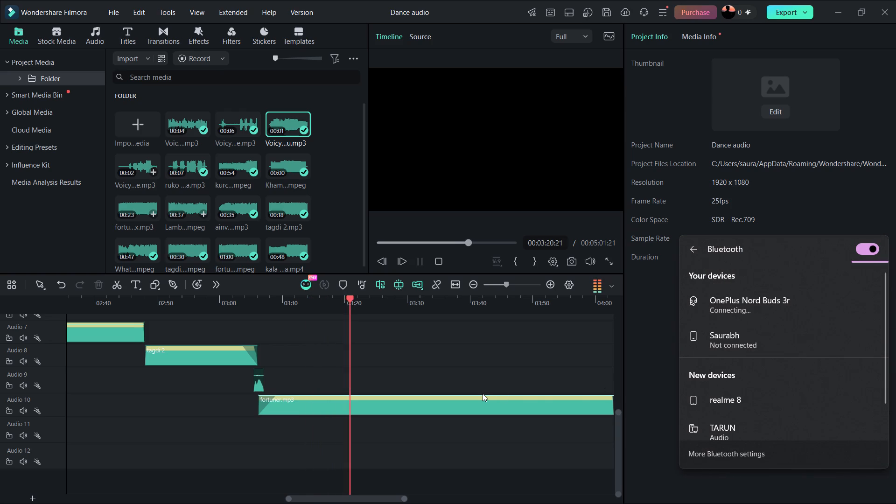
Import the are-you-out-of-your-mind-greenscreen sound effect from the sound effects folder.
scroll(478, 329, left, 1)
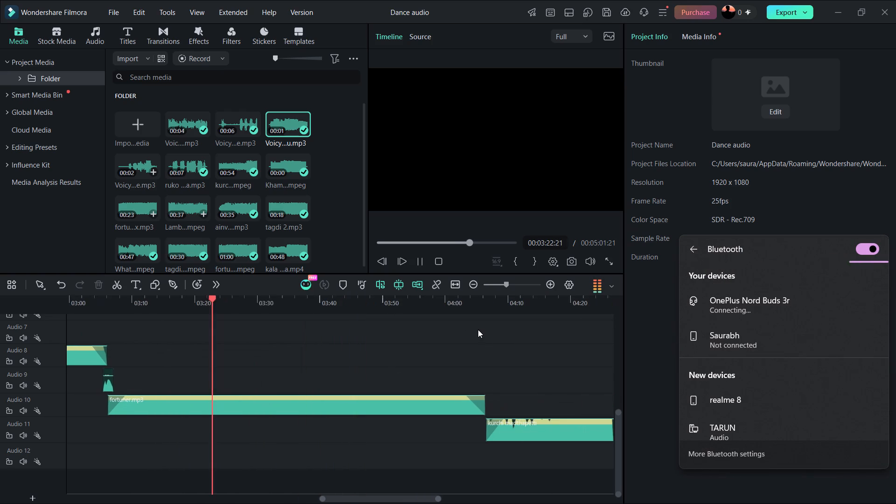
scroll(478, 329, left, 1)
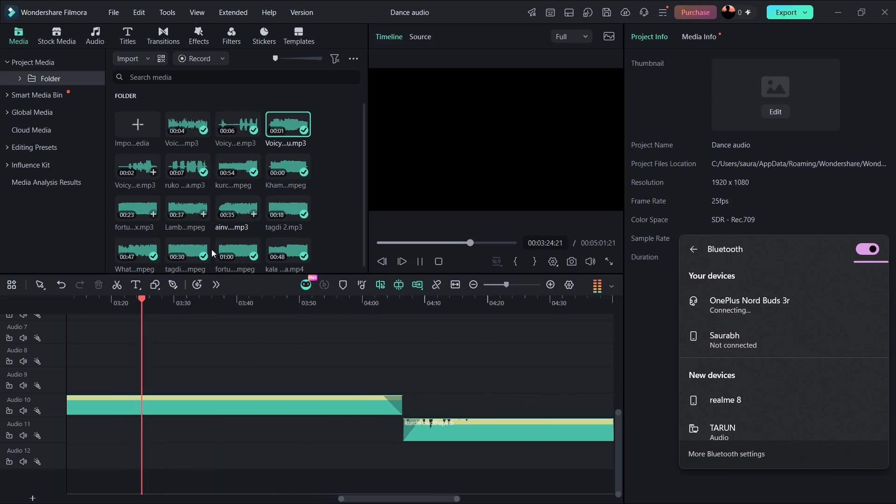
click(142, 57)
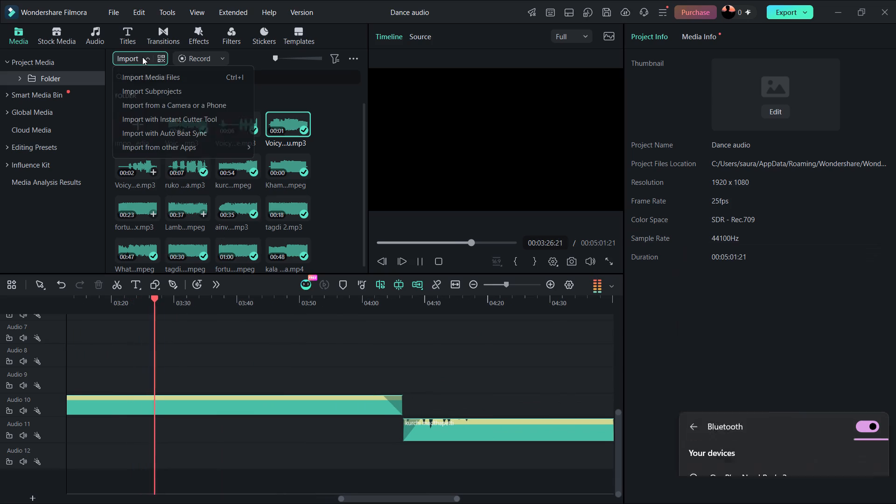
click(187, 78)
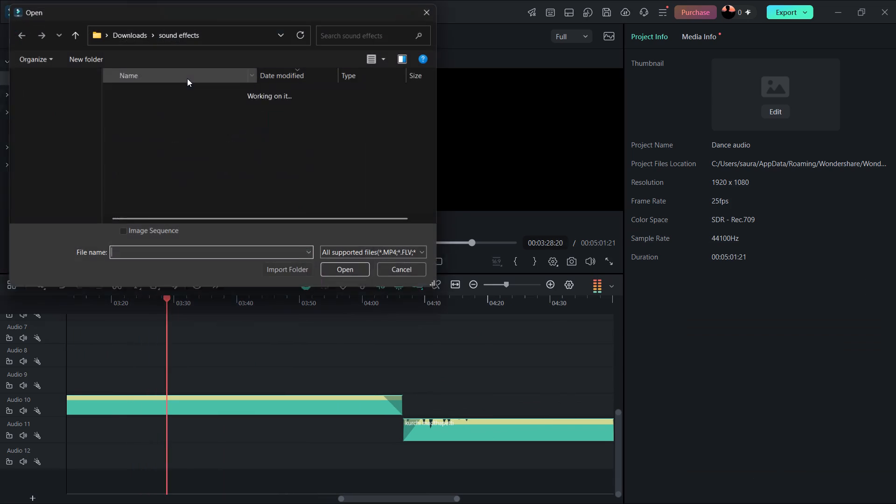
scroll(182, 185, down, 2)
click(196, 204)
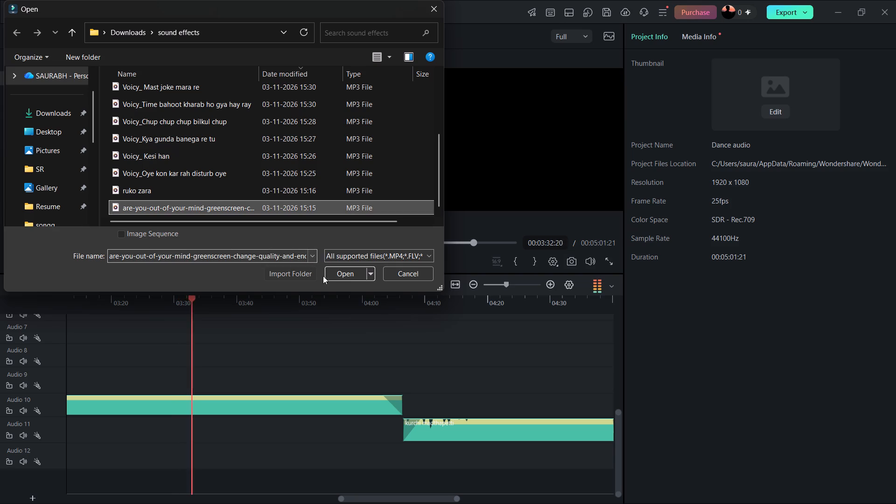
click(343, 272)
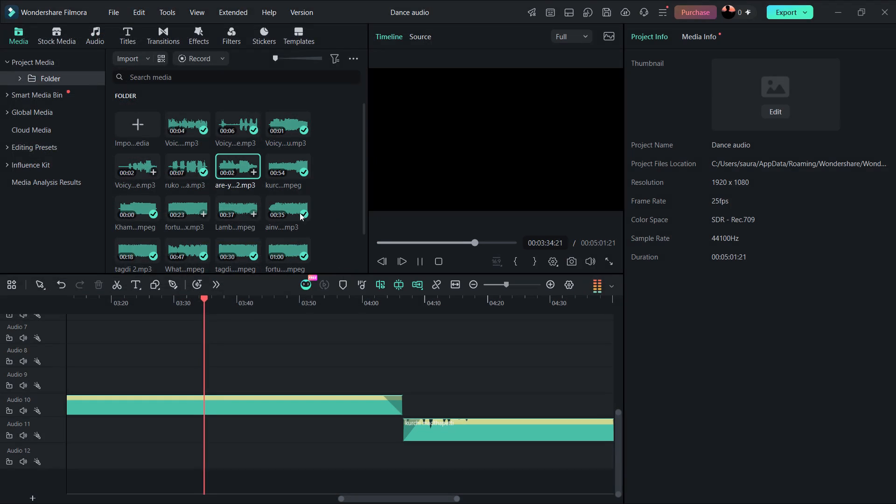
Place the are-you-out-of-your-mind clip on its own track directly after fortuner.mp3, at about 00:04:06.
drag(241, 161, 256, 177)
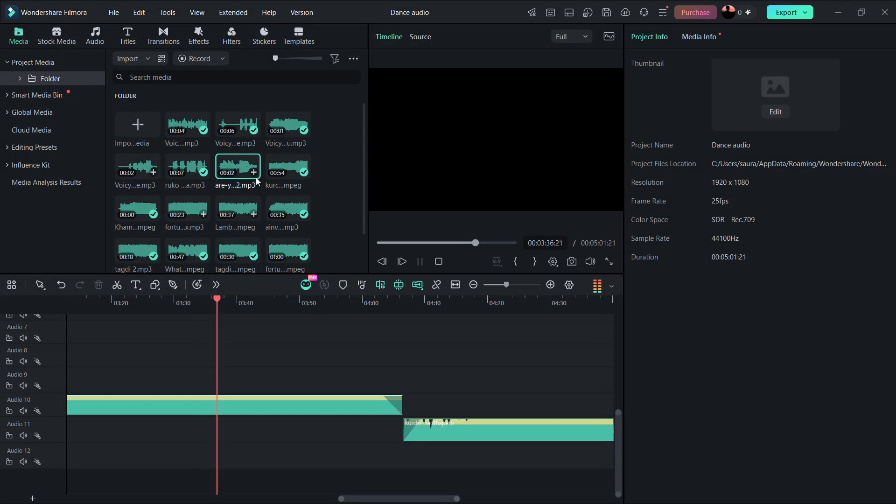
drag(256, 177, 401, 422)
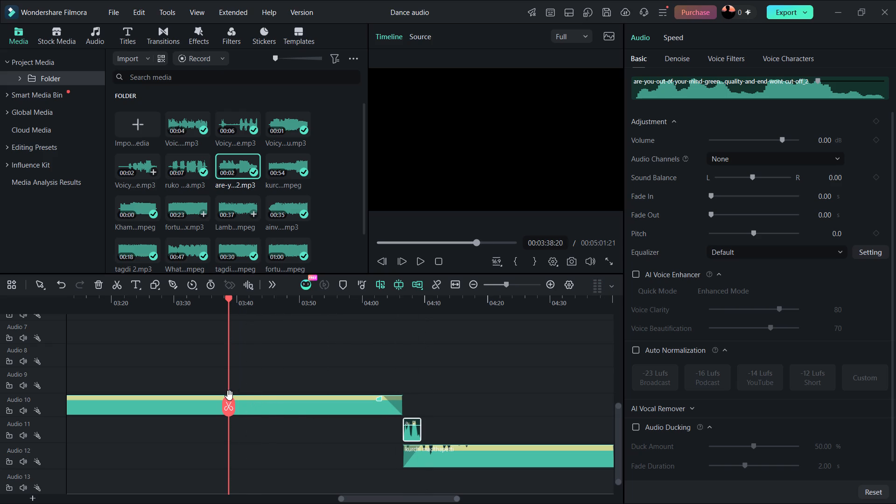
Set the volume of the fortuner.mp3 clip to 20 dB.
drag(229, 395, 336, 396)
click(336, 396)
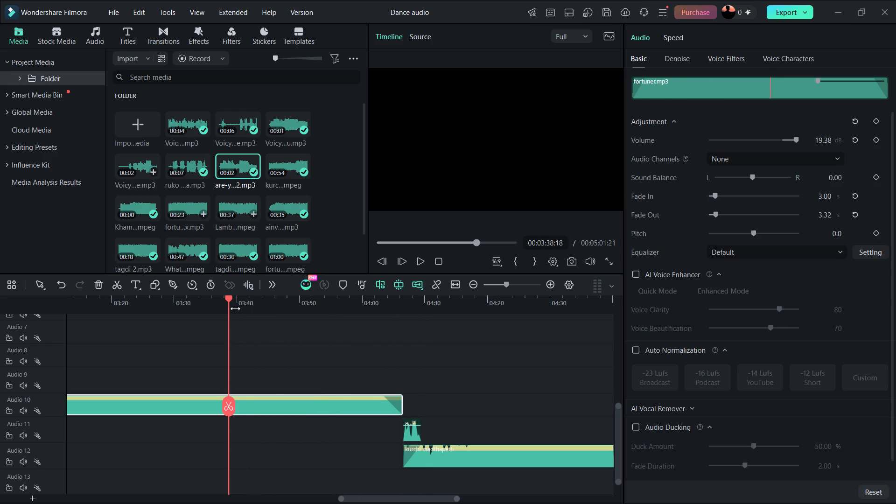
click(814, 140)
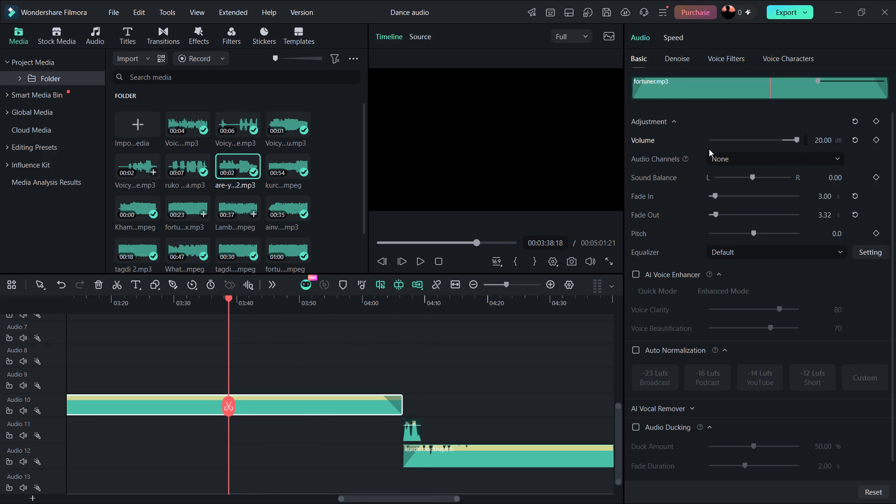
Play the timeline from about 00:04:00, across the end of fortuner.mp3 and the are-you-out-of-your-mind clip.
drag(230, 296, 357, 301)
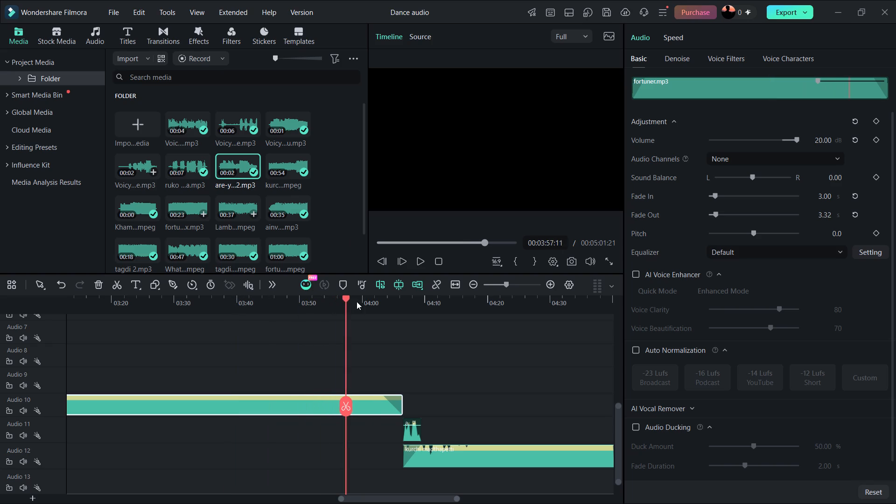
drag(357, 301, 371, 304)
key(space)
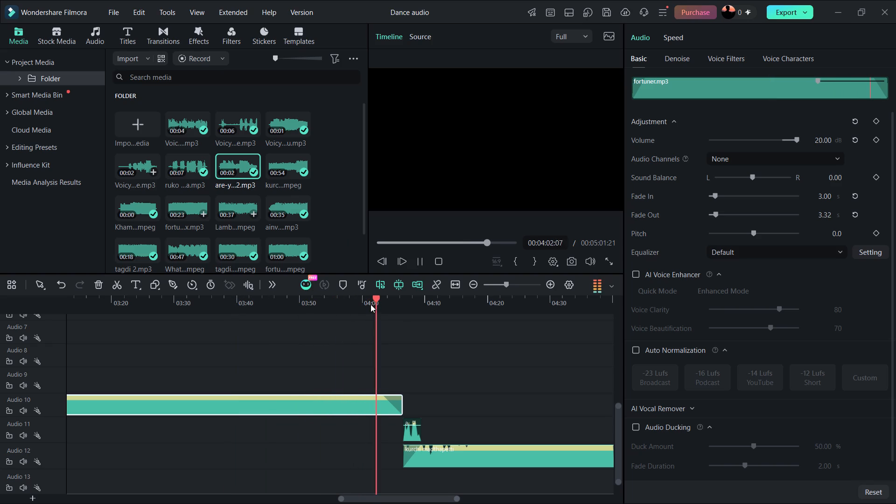
Switch the system sound output to the OnePlus Nord Buds 3r.
key(ctrl+super+v)
click(704, 322)
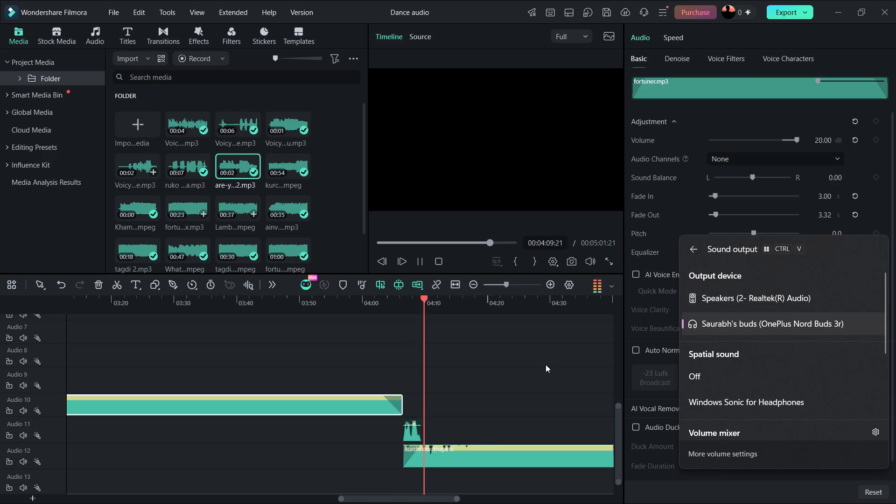
click(475, 438)
Move the kurchi madthapetti clip about 2 seconds later, to start at about 00:04:08, and play the transition from fortuner.mp3.
drag(455, 453, 462, 453)
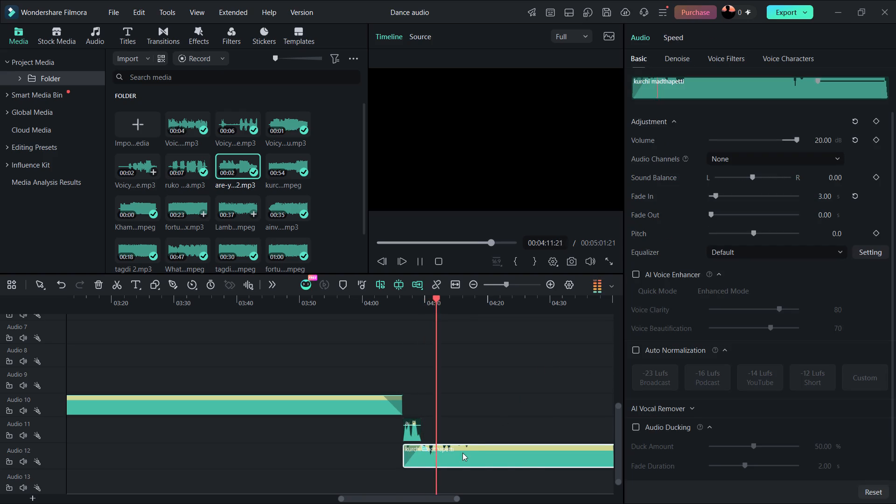
drag(462, 453, 467, 452)
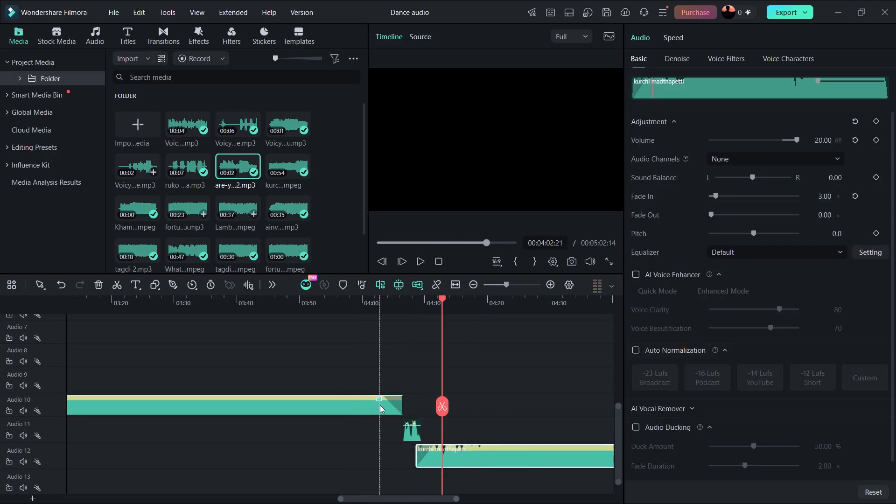
click(380, 405)
key(space)
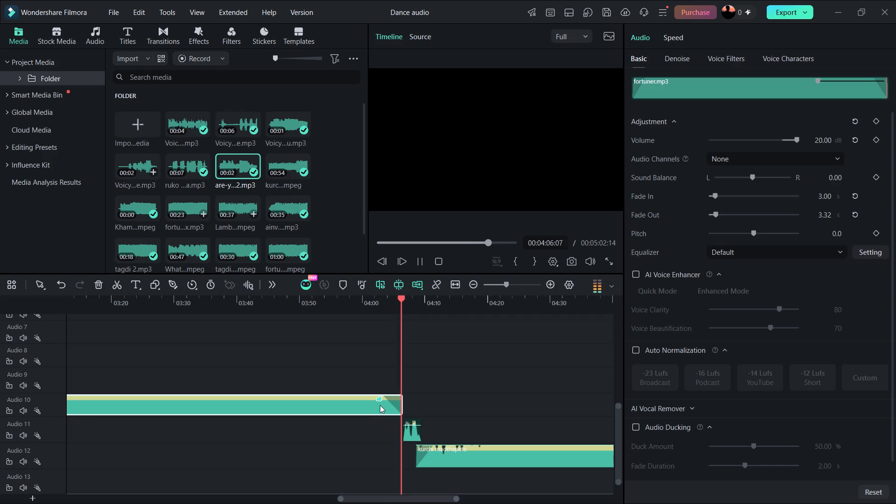
Shift the are-you-out-of-your-mind clip slightly earlier so it overlaps the end of fortuner.mp3 and ends where kurchi madthapetti starts.
drag(409, 433, 405, 433)
click(381, 411)
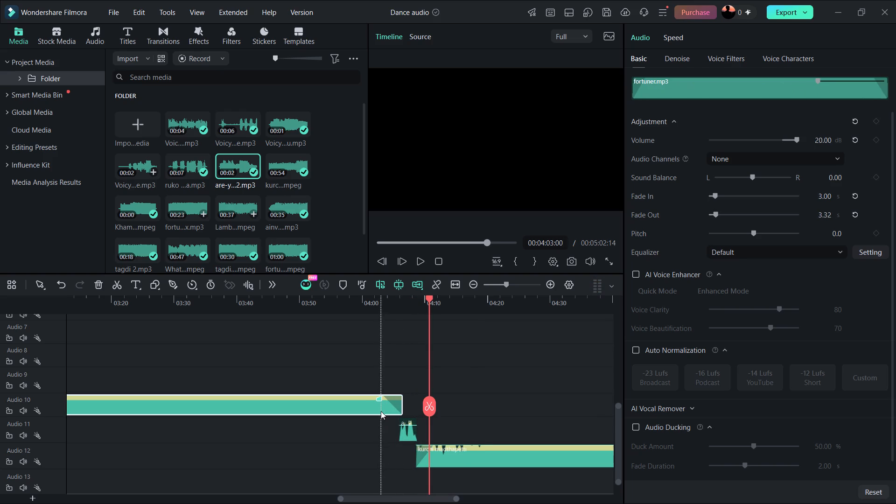
Play the timeline from about 00:04:05, across the end of fortuner.mp3 into kurchi madthapetti.
drag(432, 295, 395, 301)
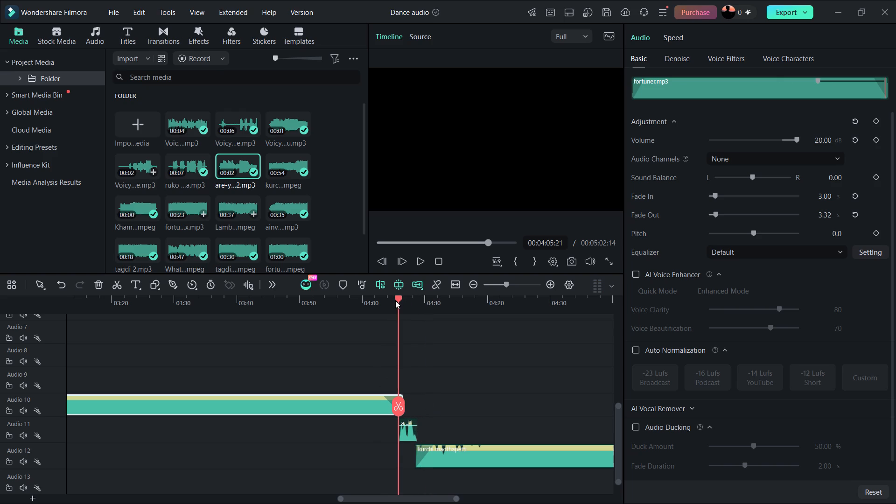
drag(399, 300, 395, 300)
drag(397, 298, 393, 302)
drag(393, 302, 392, 302)
key(space)
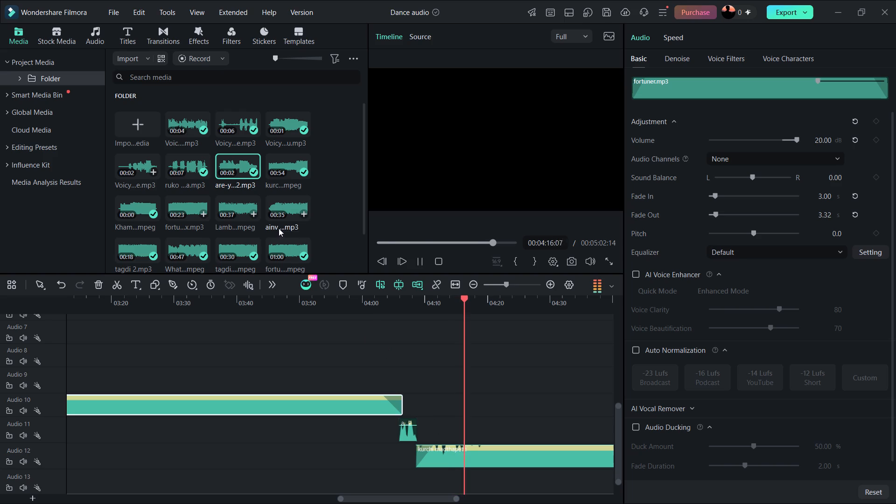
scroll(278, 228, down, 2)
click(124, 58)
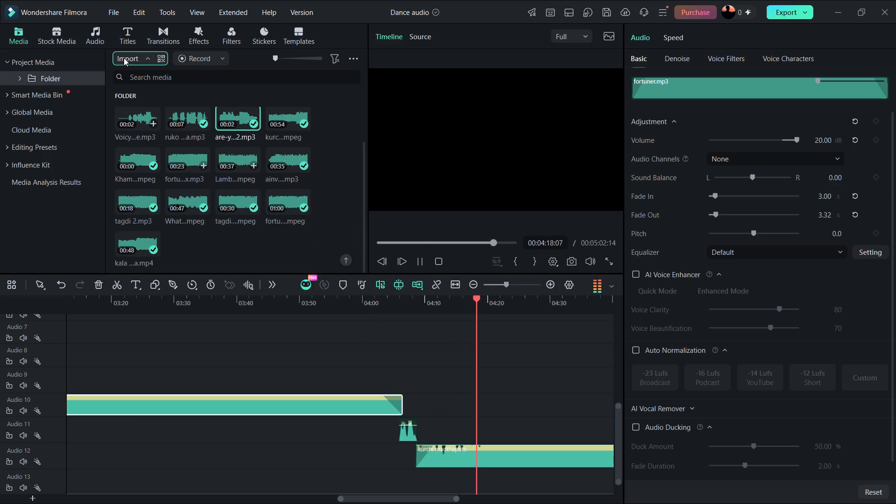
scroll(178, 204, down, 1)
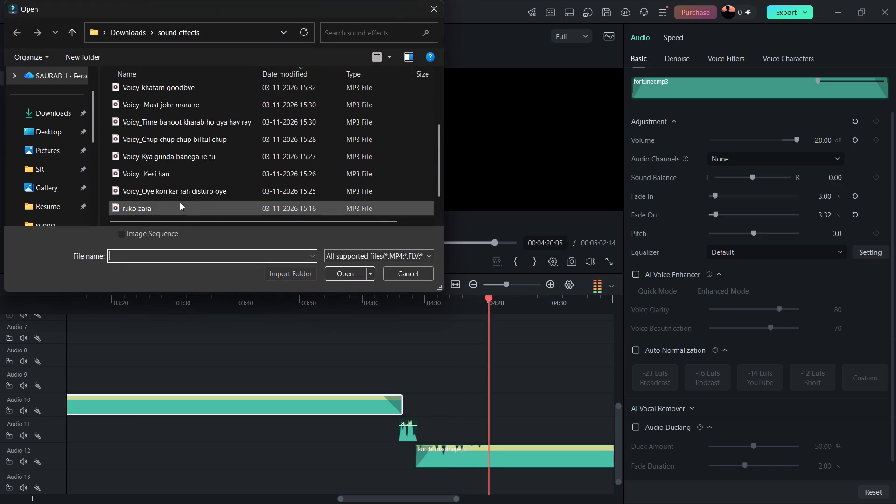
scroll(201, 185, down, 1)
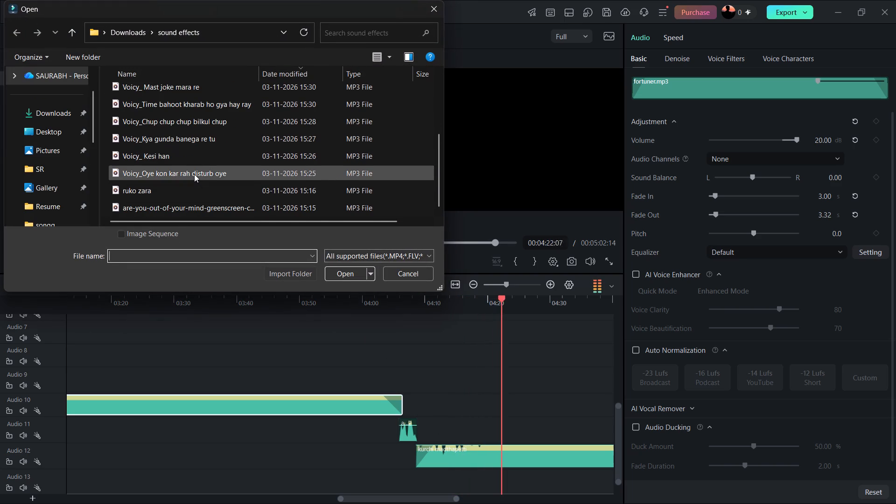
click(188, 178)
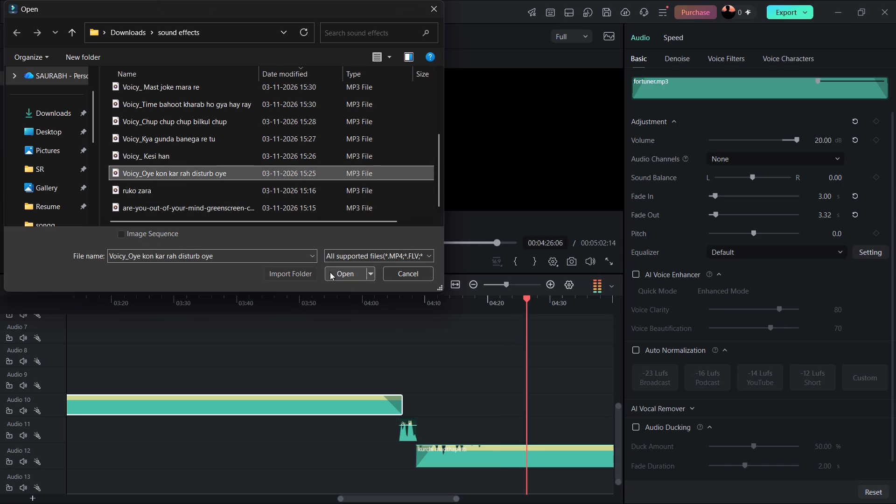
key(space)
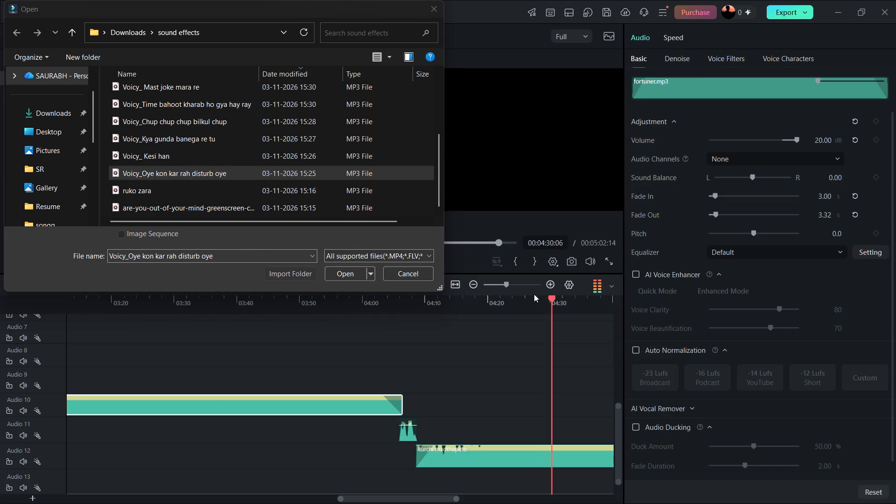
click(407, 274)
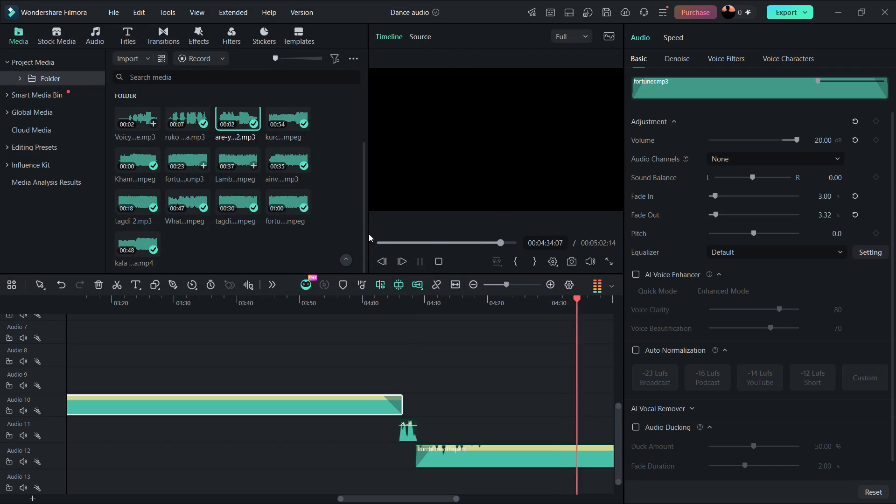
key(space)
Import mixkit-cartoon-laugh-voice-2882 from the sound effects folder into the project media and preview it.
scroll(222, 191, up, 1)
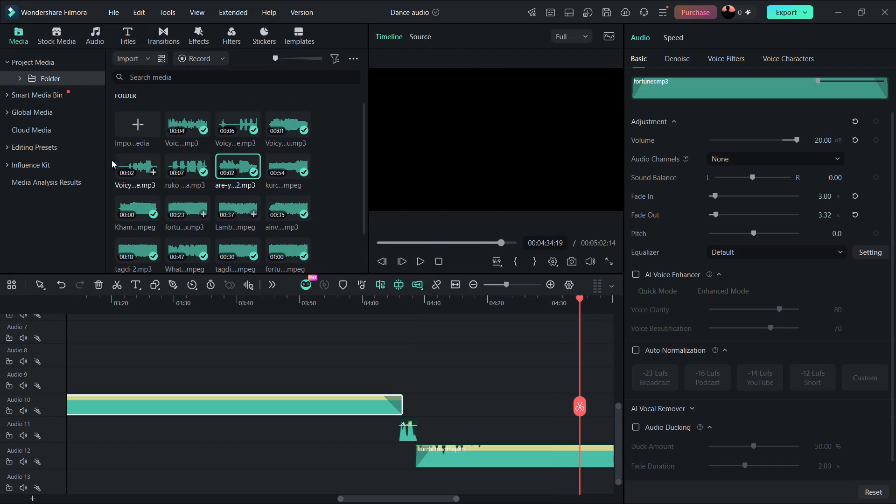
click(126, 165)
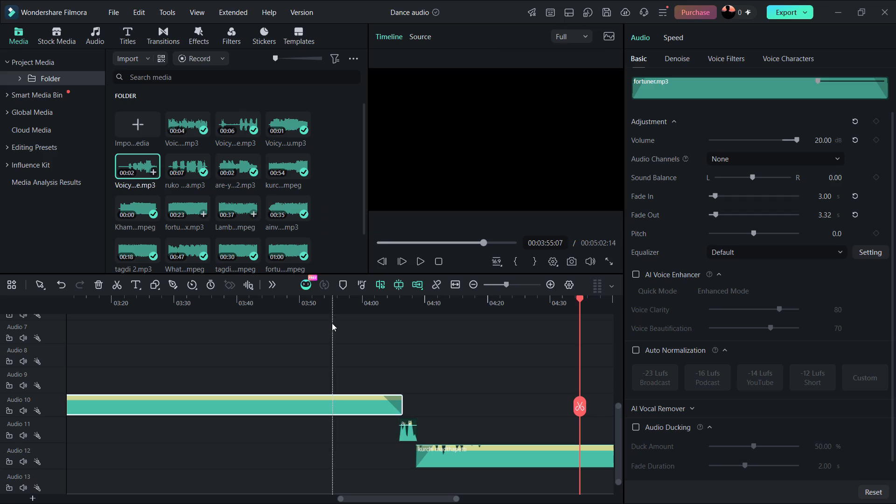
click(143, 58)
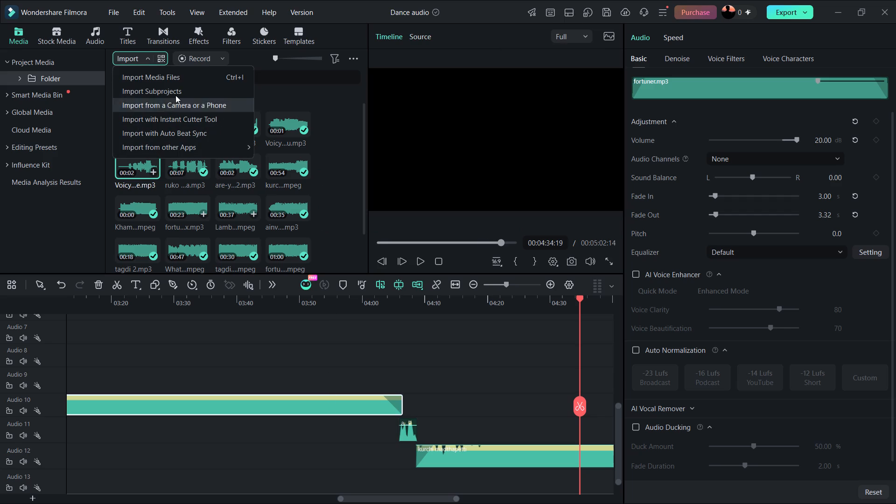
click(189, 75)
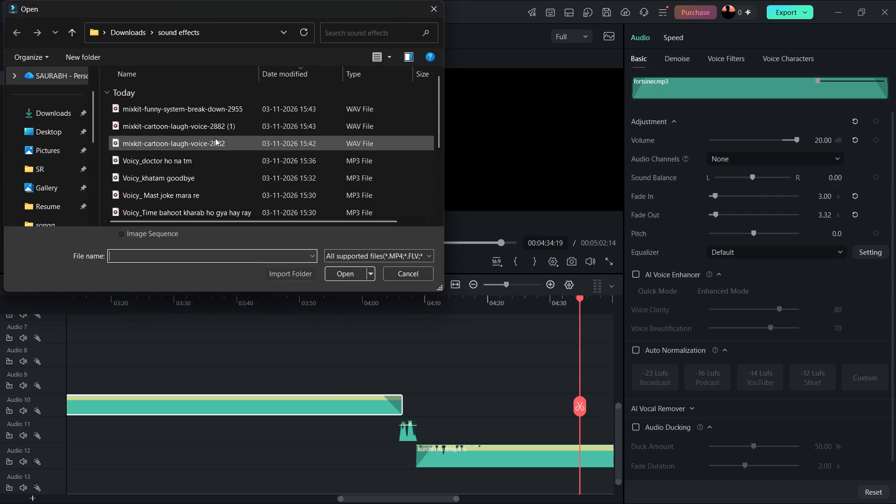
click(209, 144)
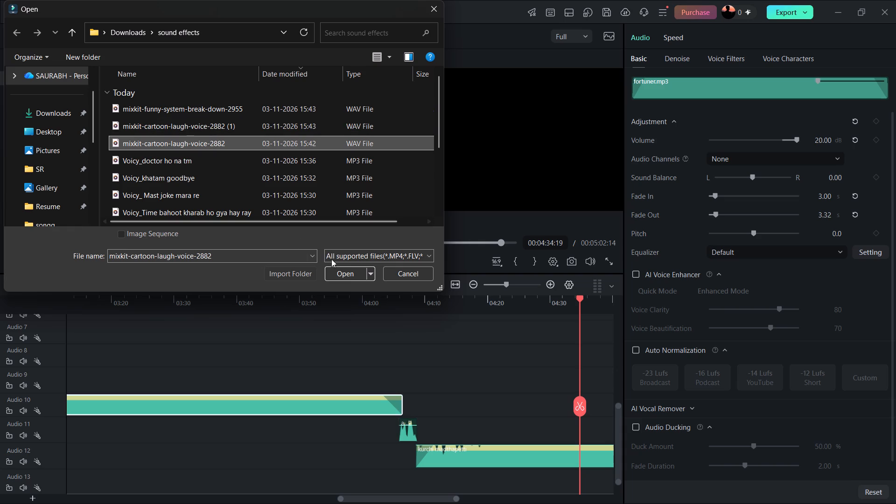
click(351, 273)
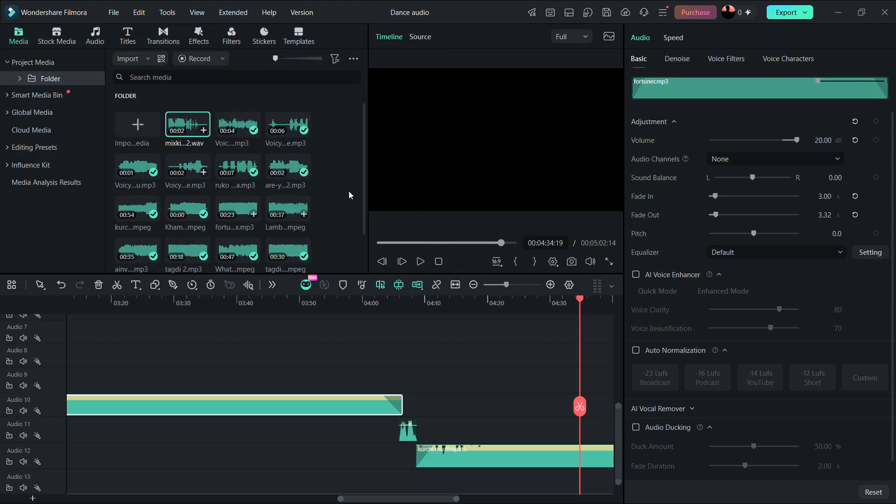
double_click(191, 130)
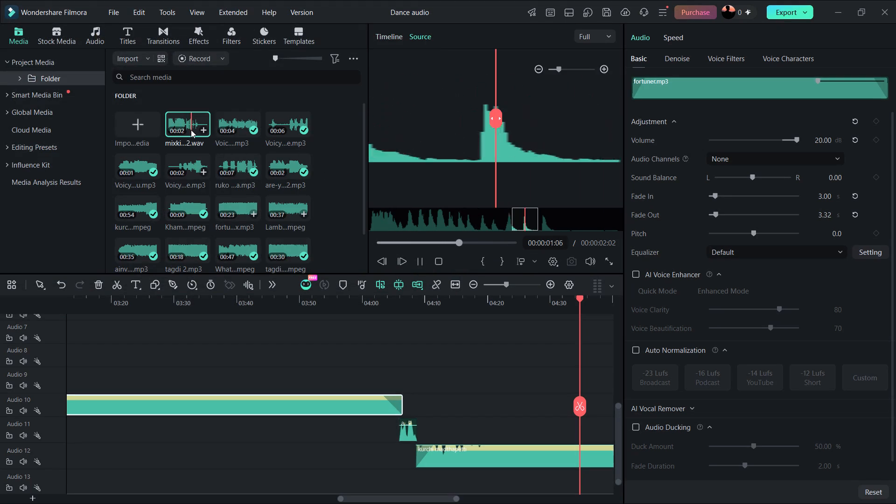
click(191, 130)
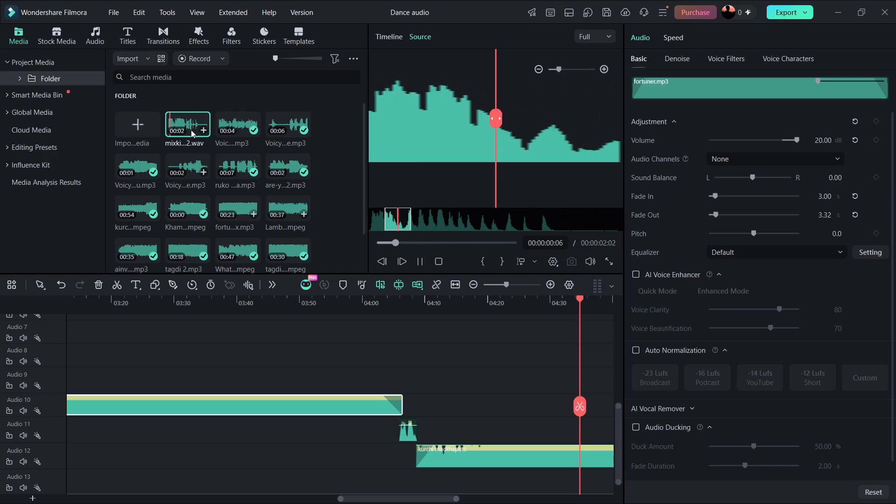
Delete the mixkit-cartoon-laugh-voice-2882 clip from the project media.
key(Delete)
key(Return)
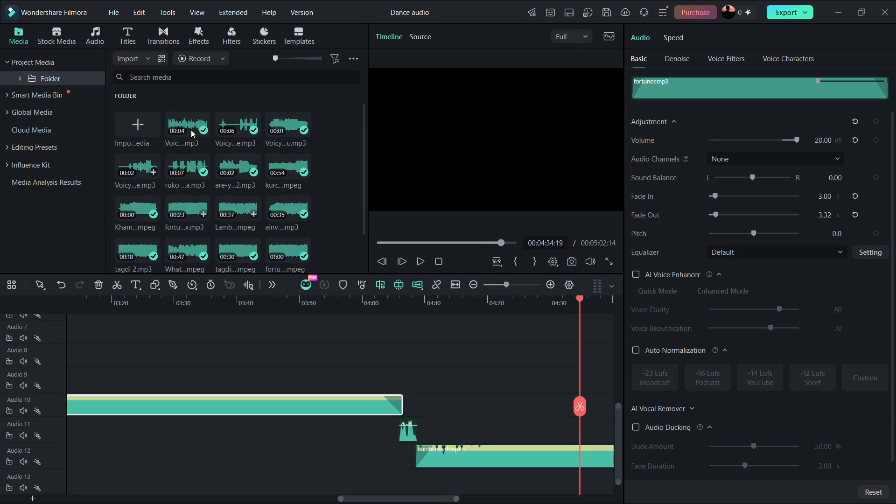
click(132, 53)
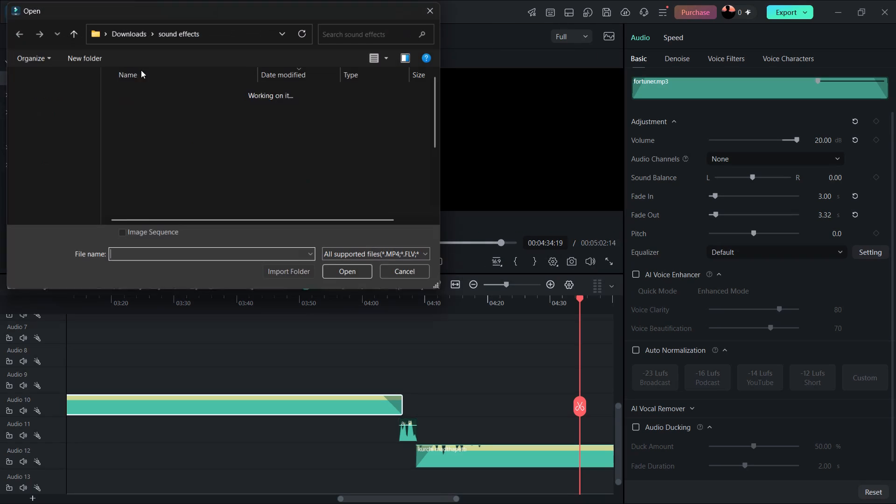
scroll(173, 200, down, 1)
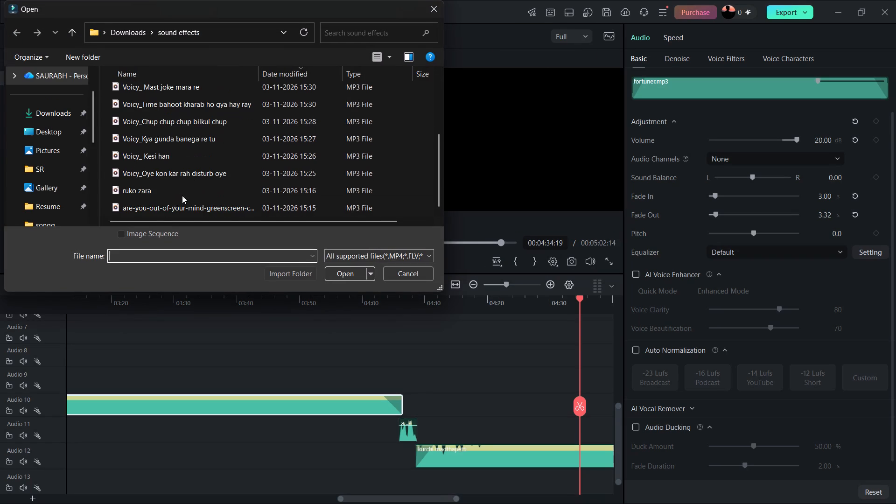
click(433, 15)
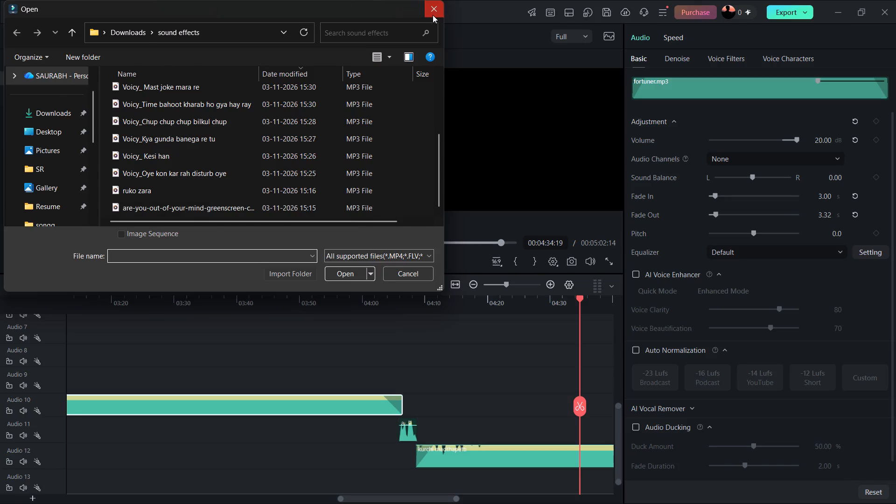
Switch to Chrome, search Google for "south sound effect" and open Pixabay's Free South Sound Effects Download page.
text(ch)
key(Return)
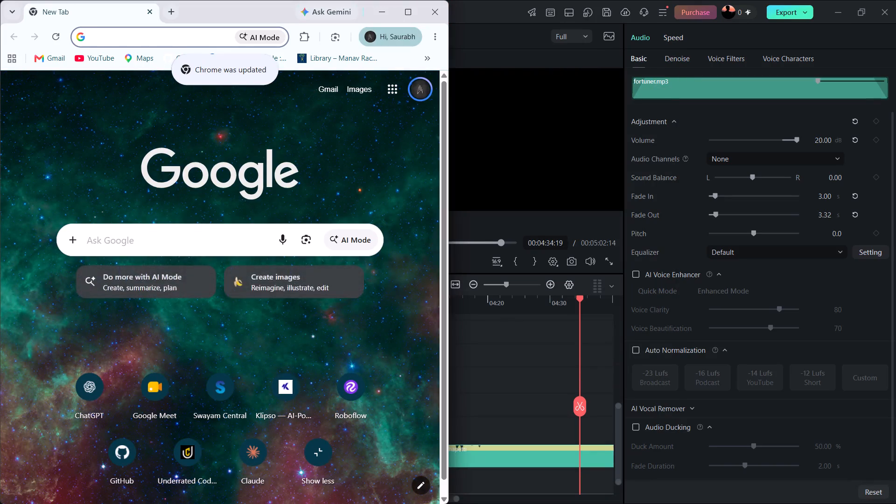
click(198, 230)
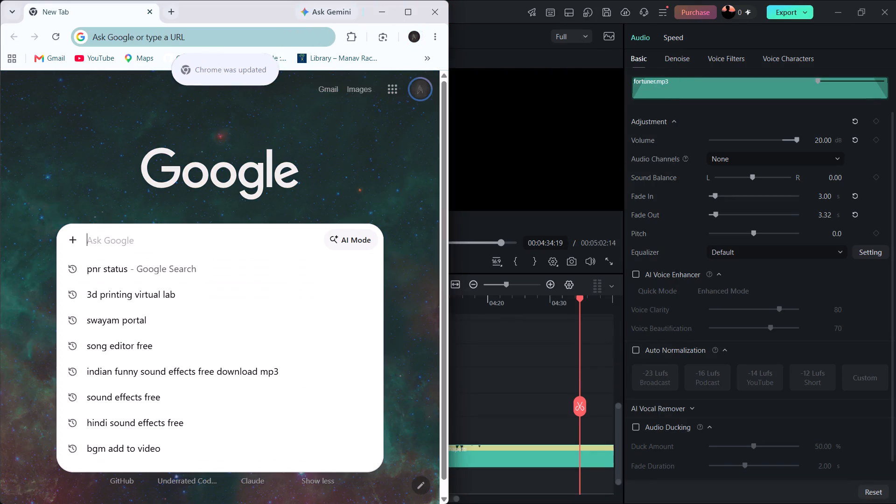
text(south)
key(space)
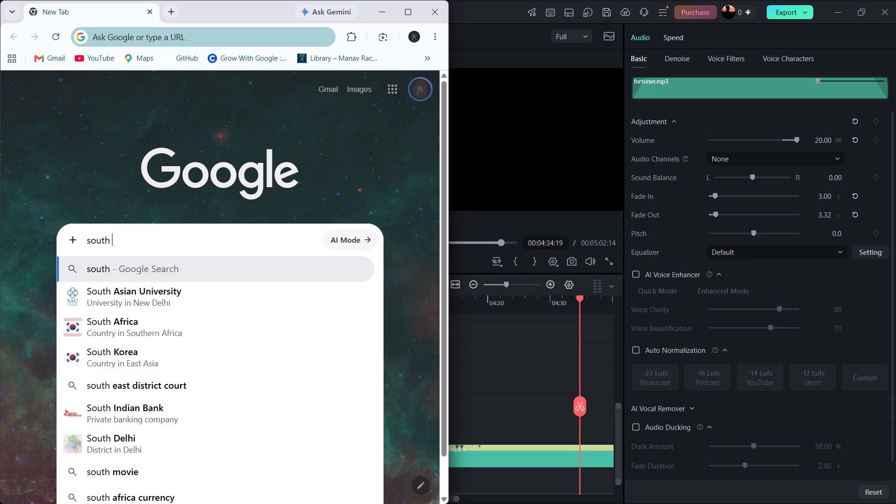
key(BackSpace)
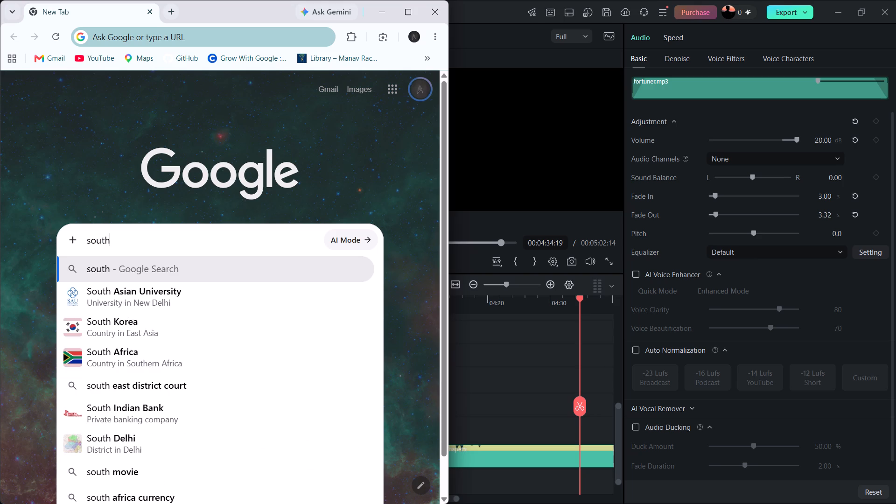
key(space)
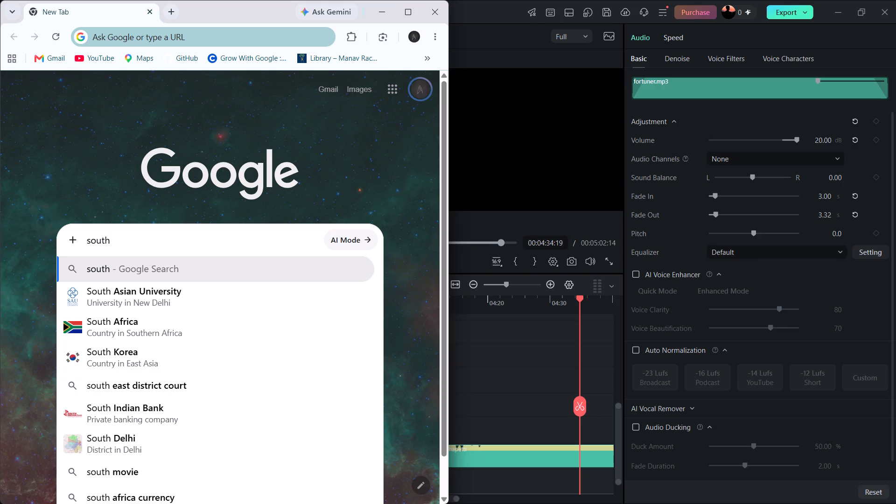
text(sound)
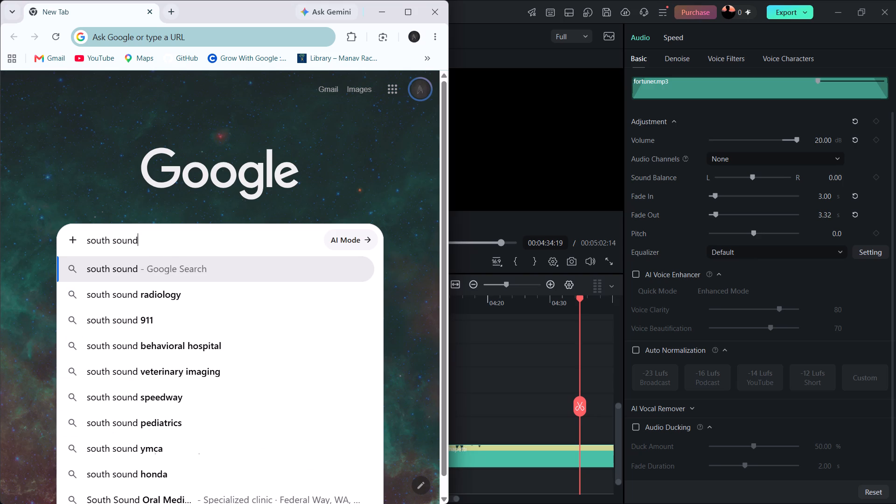
key(space)
text(effect)
key(Return)
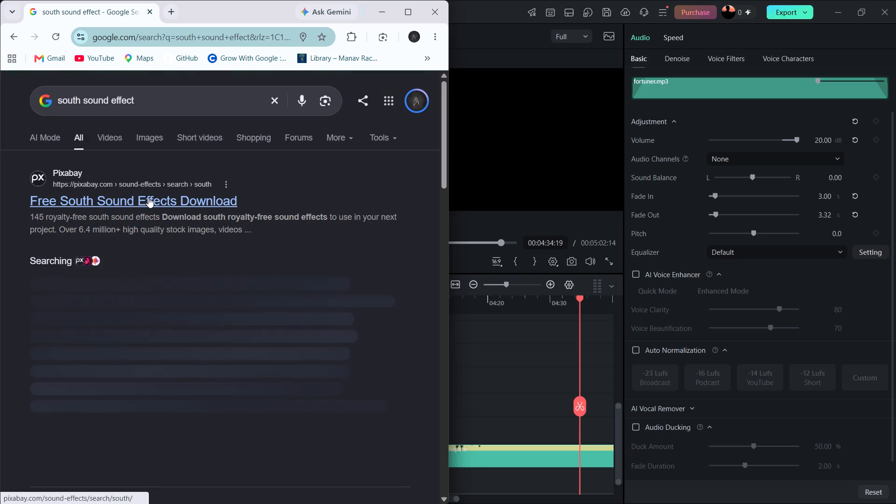
click(148, 197)
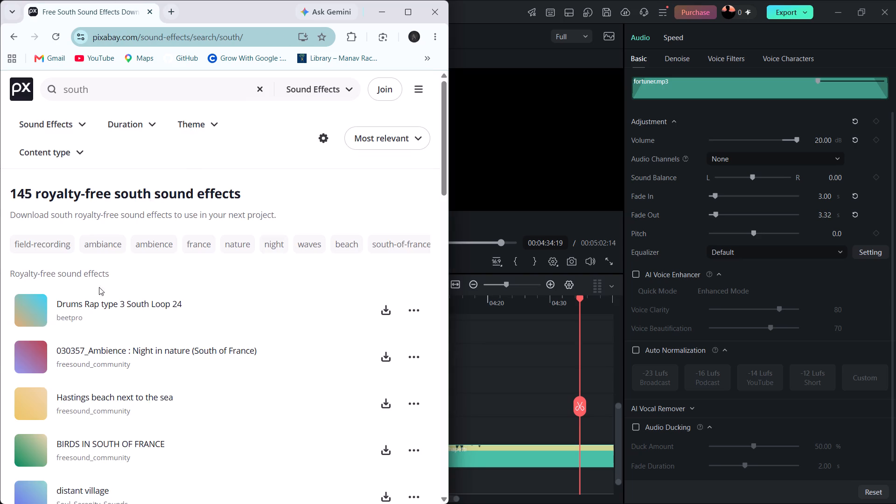
Preview Drums Rap type 3 South Loop 24 and 030357_Ambience : Night in nature on Pixabay, and return to the Google results.
click(28, 257)
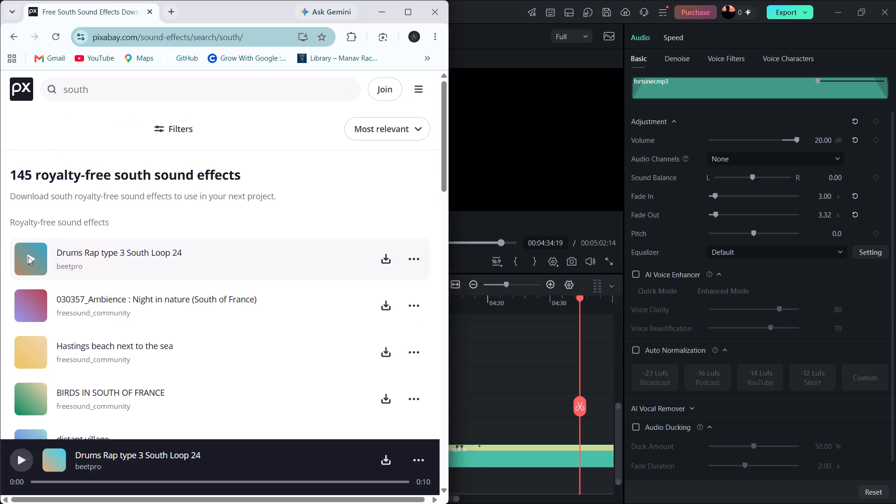
click(30, 305)
click(30, 305)
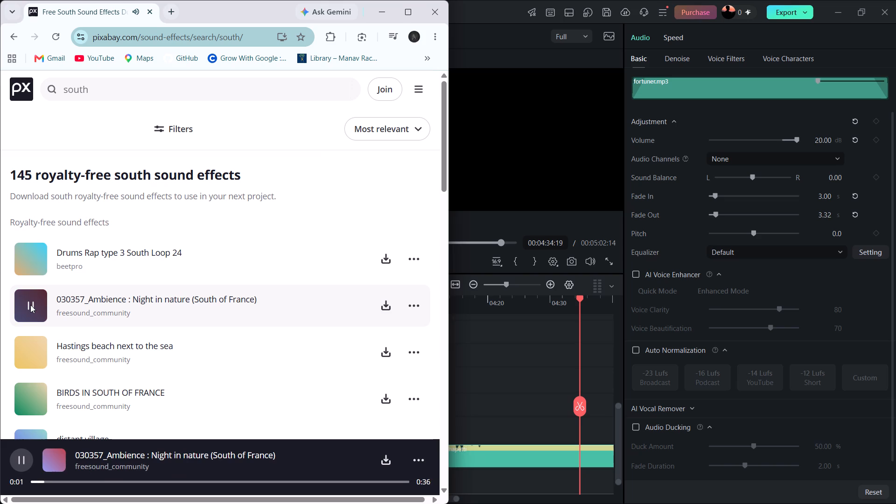
scroll(91, 176, right, 8)
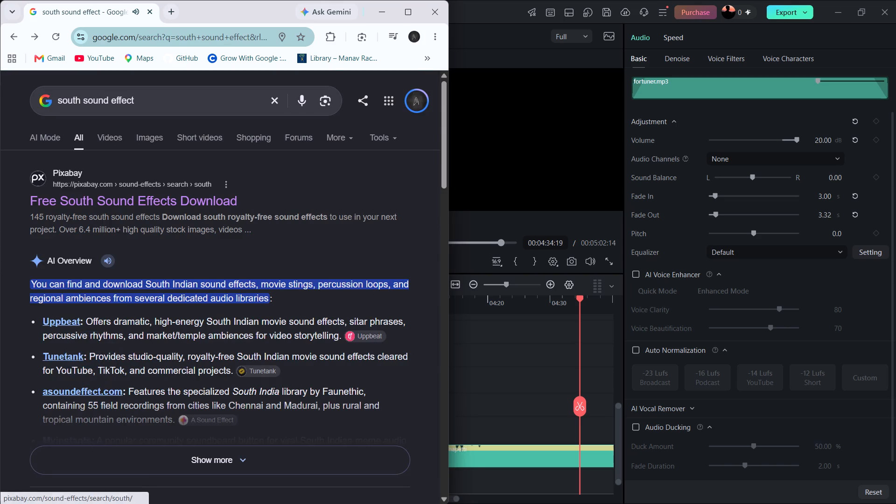
Open Audio.com's south Sound Effects result, preview the South Africa Illuminati clip, browse the list and return to the Google results.
scroll(145, 285, down, 3)
click(94, 231)
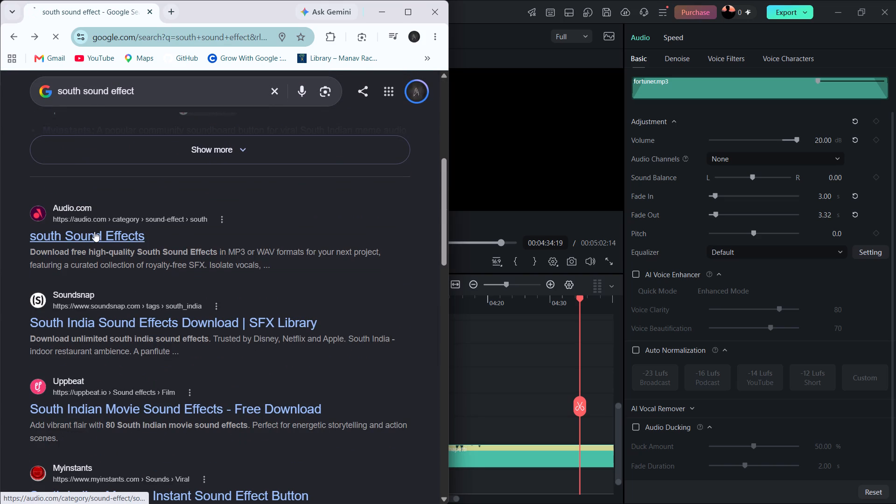
scroll(144, 335, down, 1)
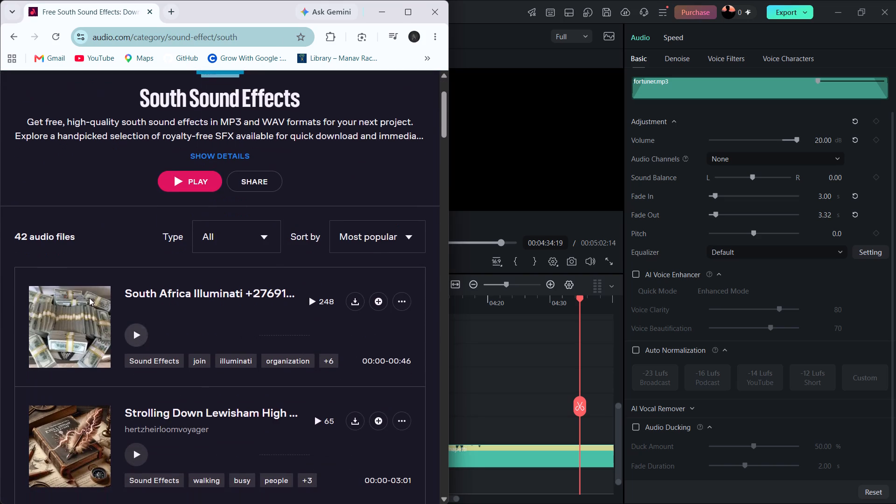
click(137, 337)
scroll(137, 337, down, 1)
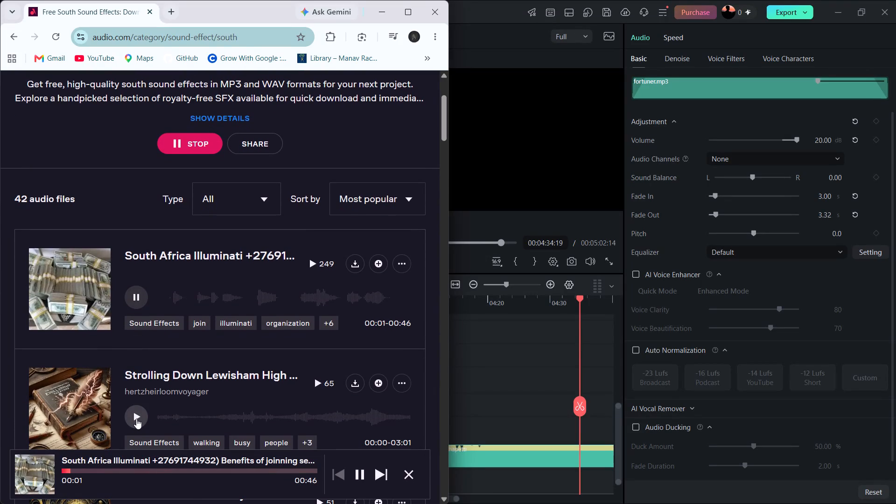
scroll(136, 419, down, 1)
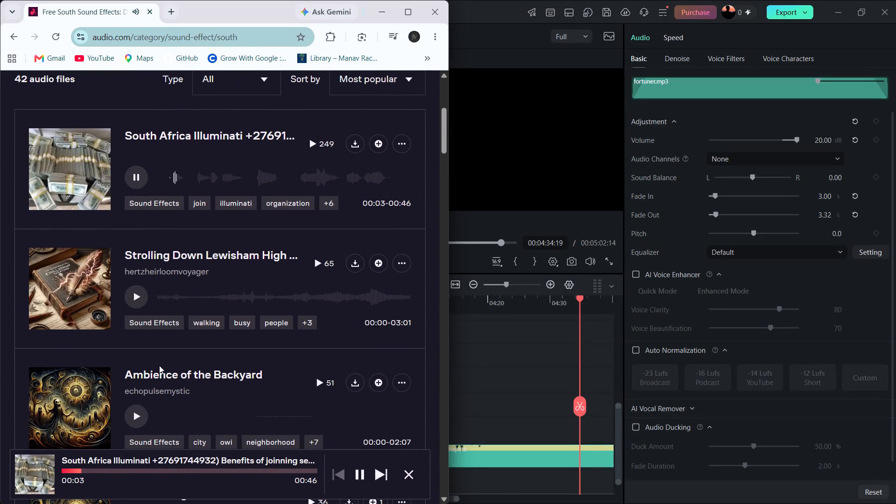
scroll(159, 365, right, 6)
Refine the Google search to "south india sound effect".
scroll(118, 224, up, 2)
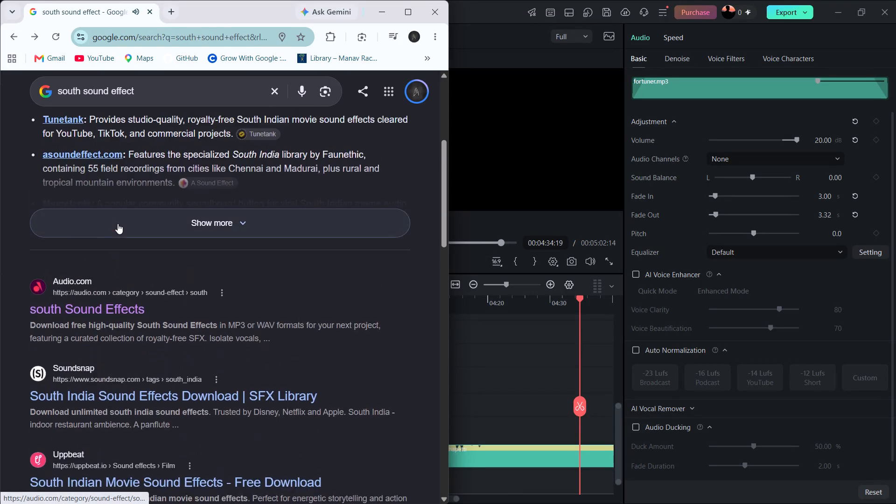
scroll(118, 224, up, 2)
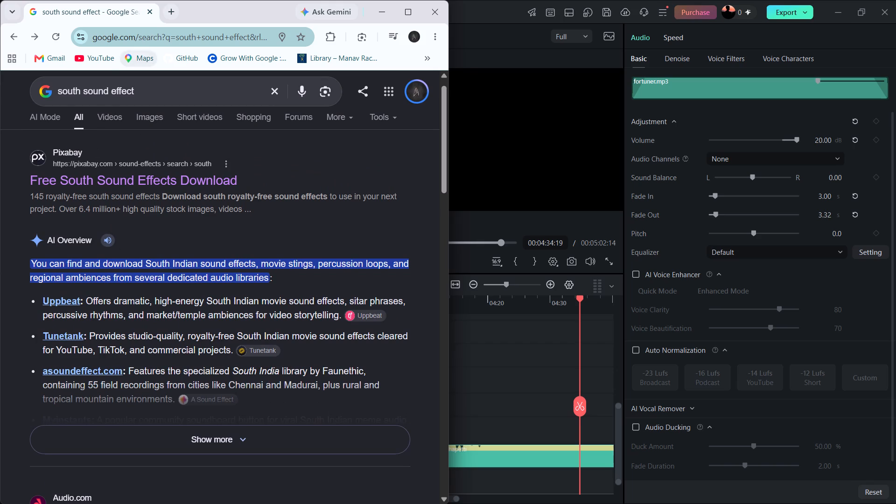
click(78, 87)
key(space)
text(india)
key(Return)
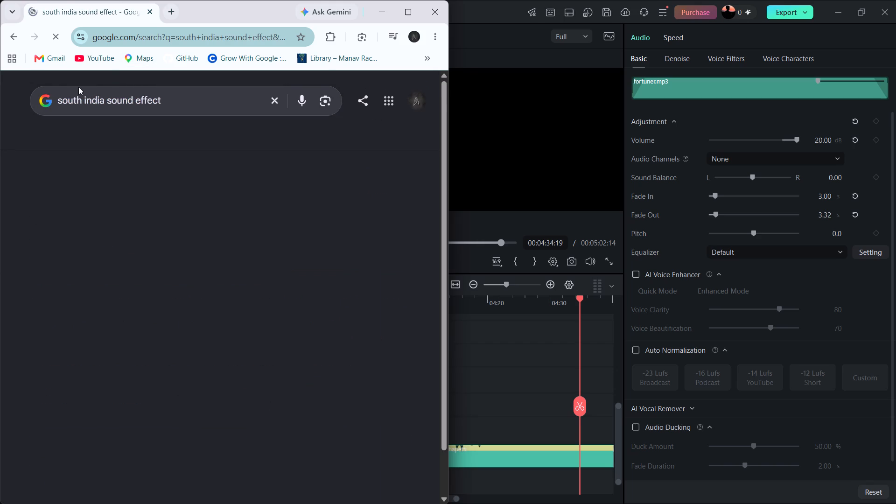
Open the asoundeffect.com South India Sound Effects Library result, look over the product page and return to the search results.
scroll(178, 334, down, 2)
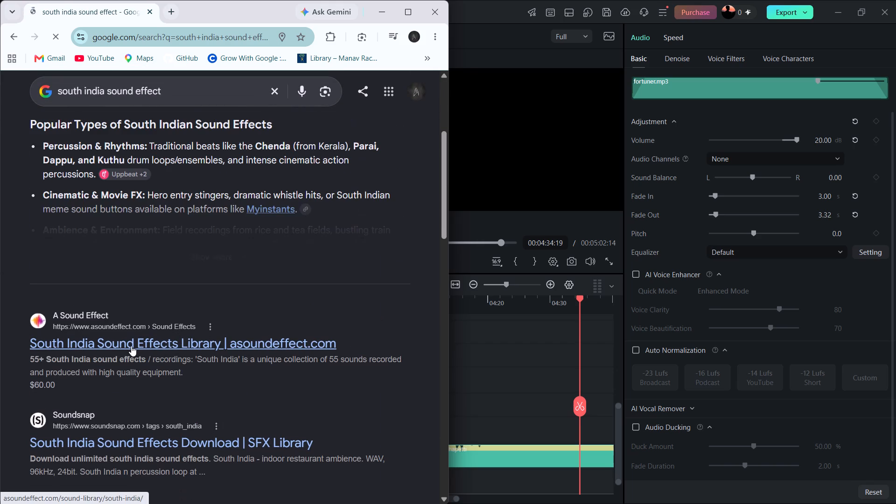
click(129, 346)
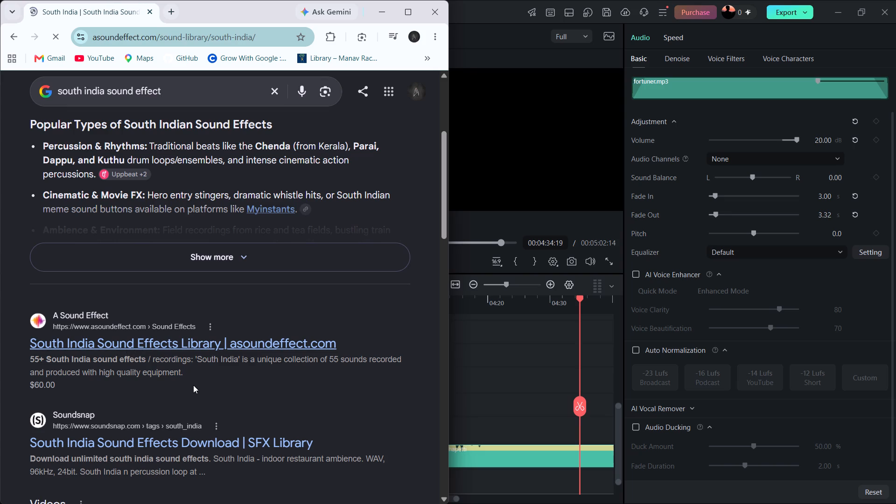
scroll(193, 385, down, 1)
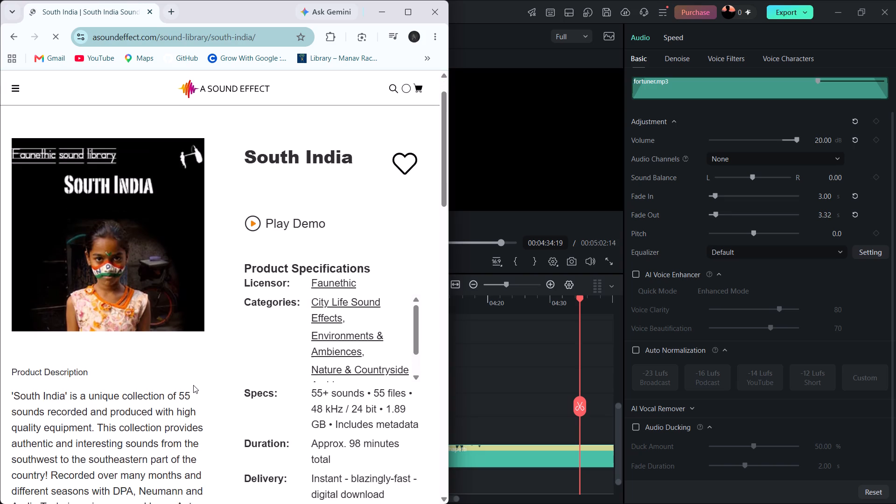
scroll(193, 385, down, 1)
scroll(193, 385, right, 7)
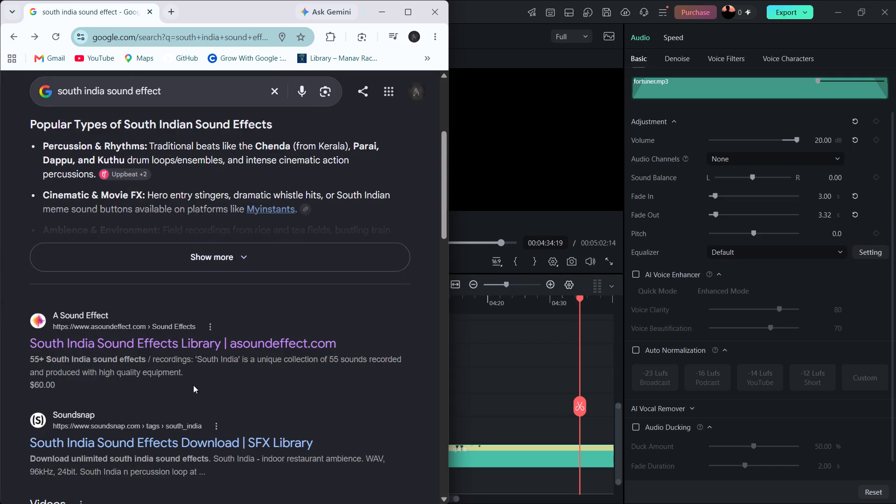
Open Soundsnap's South India Sound Effects Download result.
scroll(151, 402, down, 1)
click(164, 340)
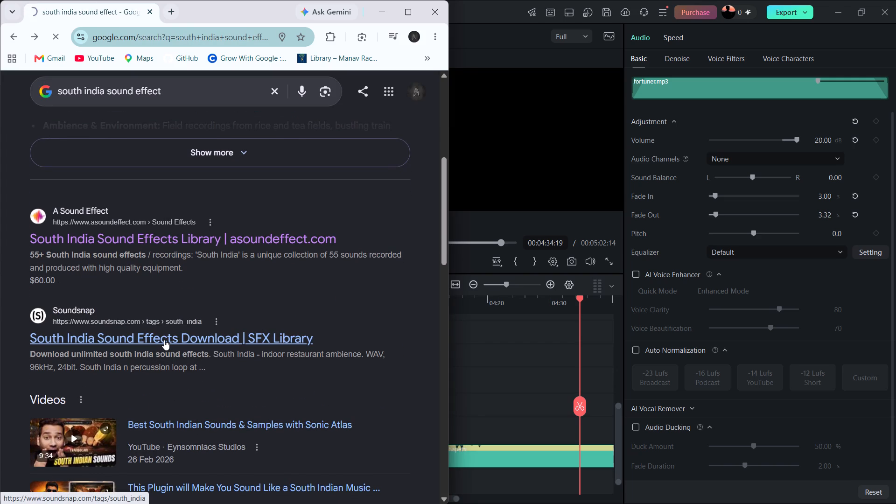
Switch the computer's Wi-Fi connection to the Lotus living 2floor network.
key(super+a)
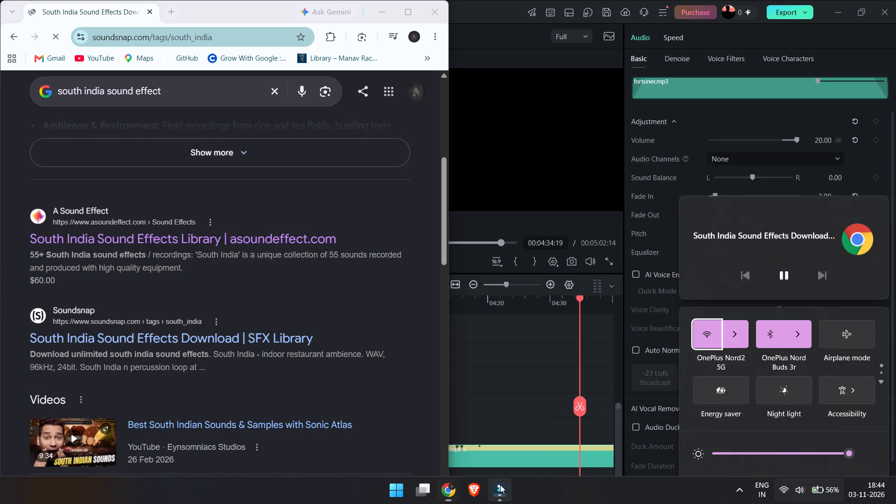
click(742, 267)
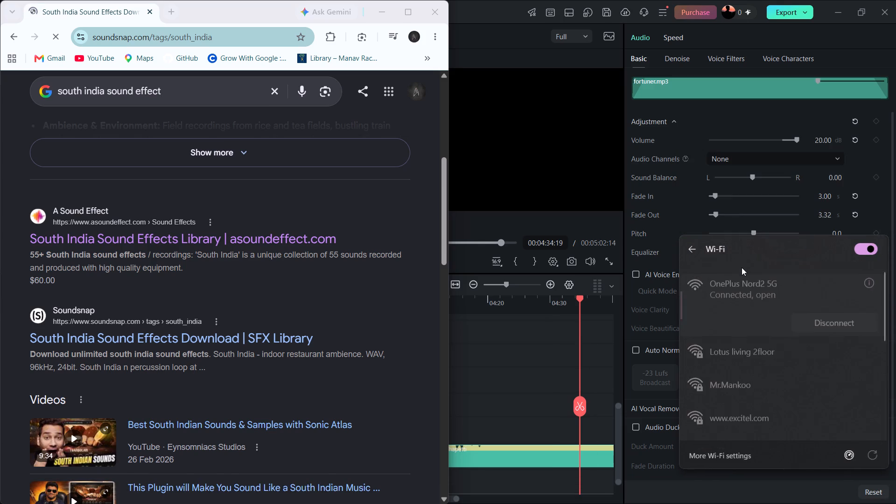
click(743, 336)
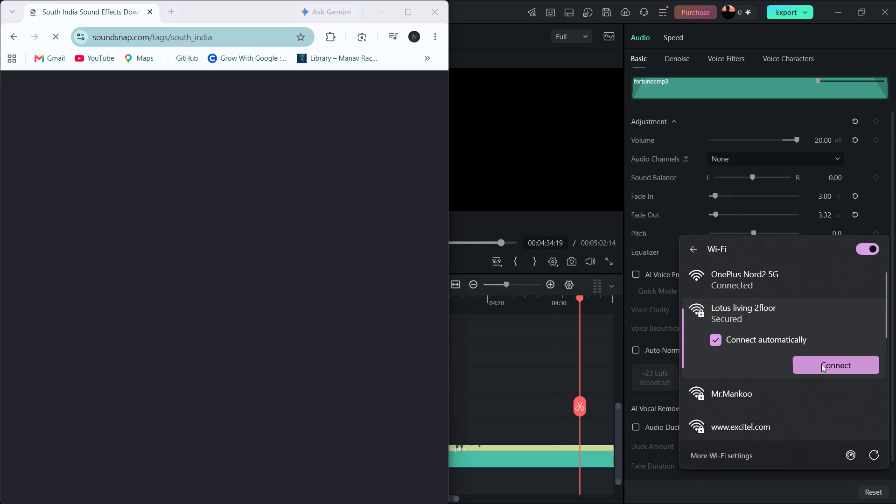
click(821, 362)
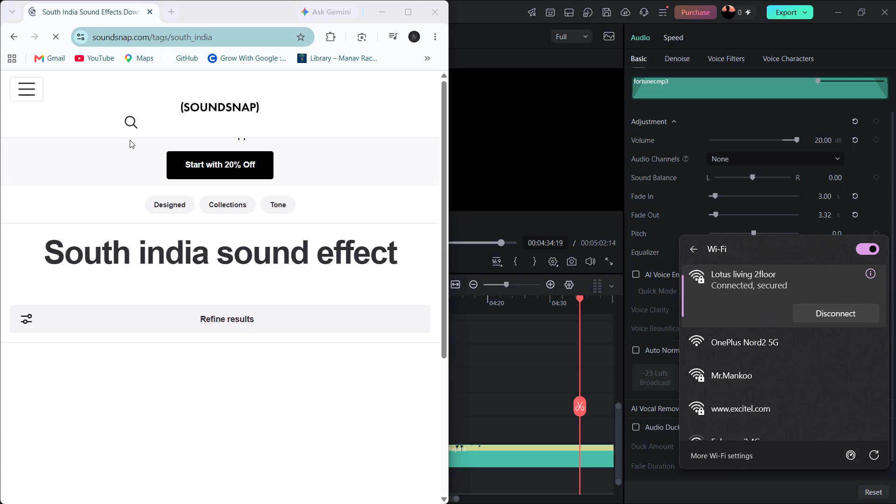
Preview Soundsnap's South India sounds, from the indoor restaurant ambience through the percussion loops, including the 93 bpm thavil and 170 bpm loops.
scroll(155, 272, down, 1)
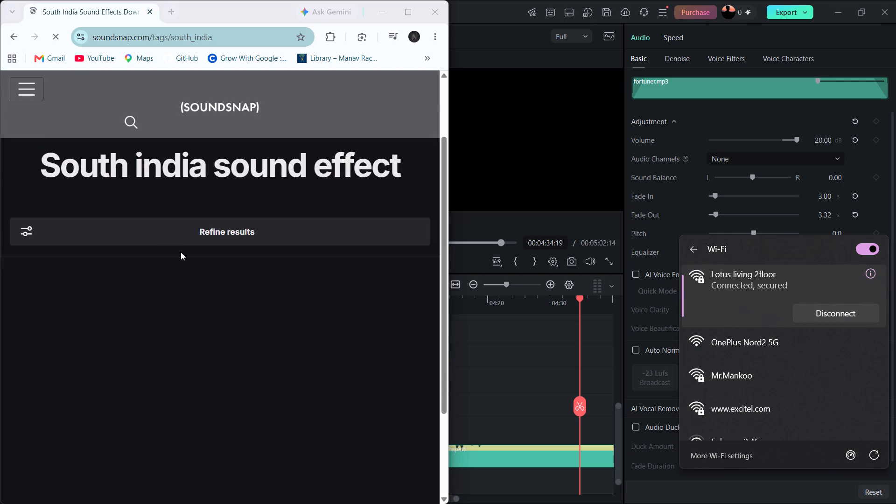
scroll(181, 252, down, 2)
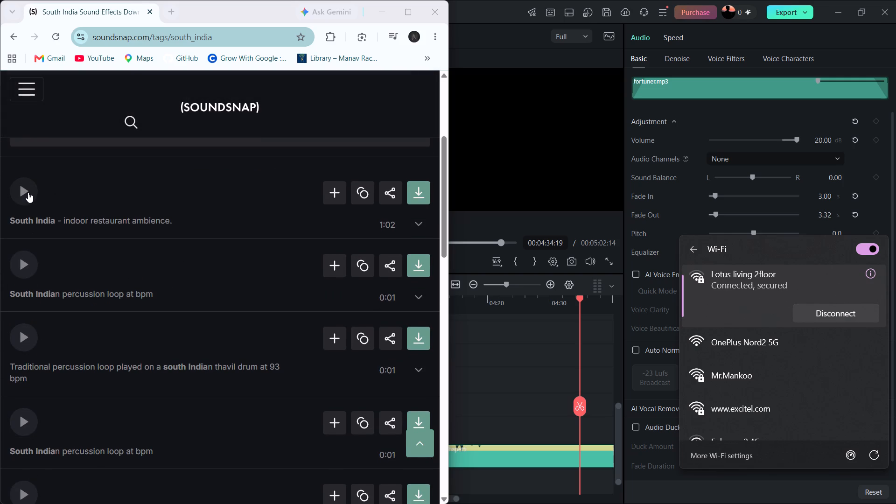
click(27, 191)
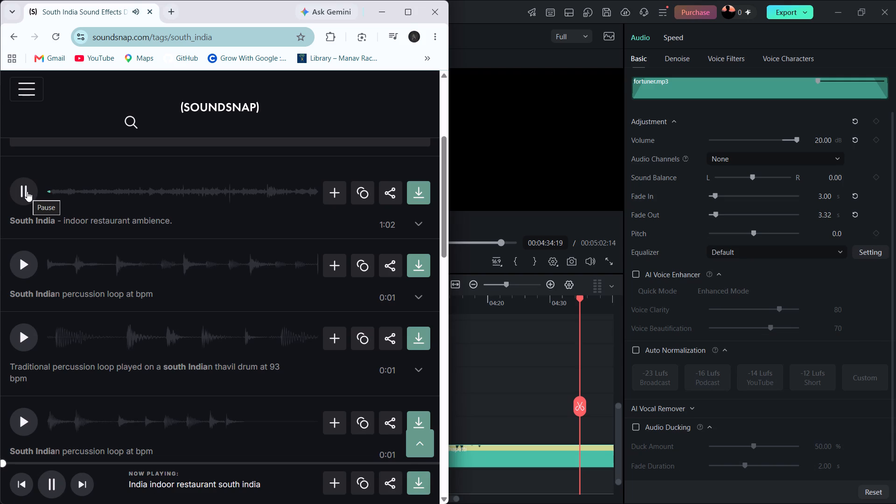
click(19, 269)
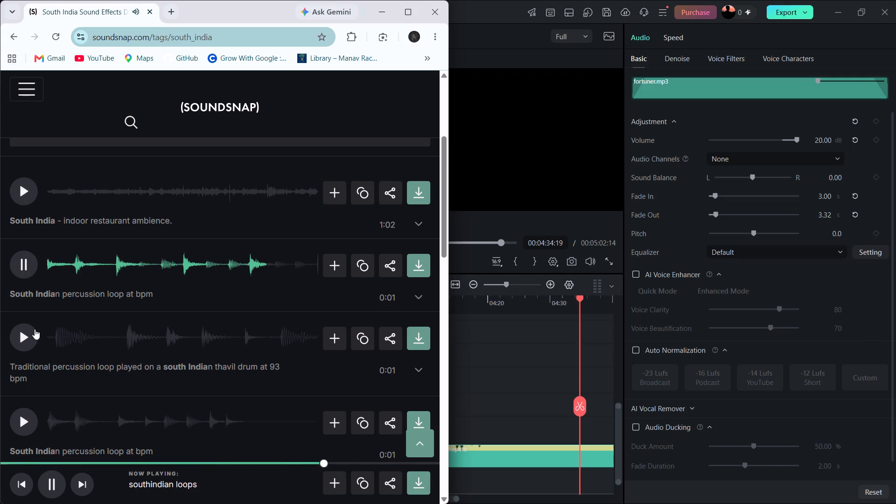
click(23, 340)
scroll(81, 308, down, 1)
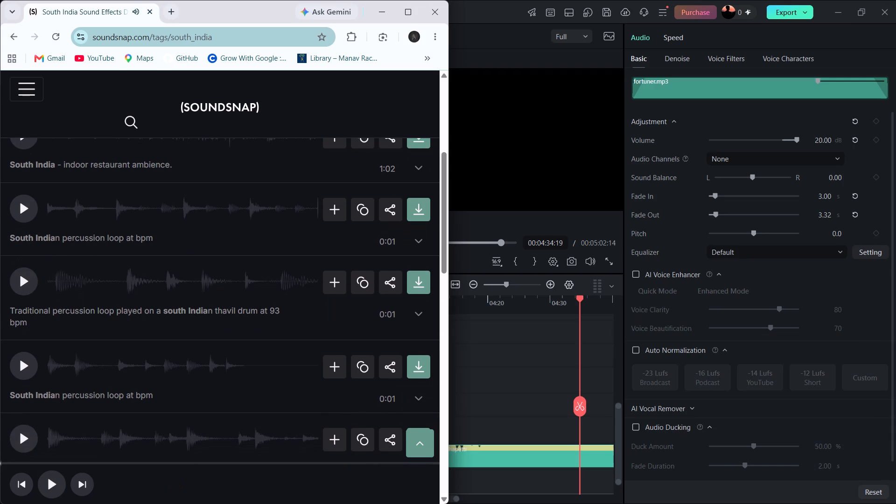
click(26, 365)
scroll(81, 339, down, 1)
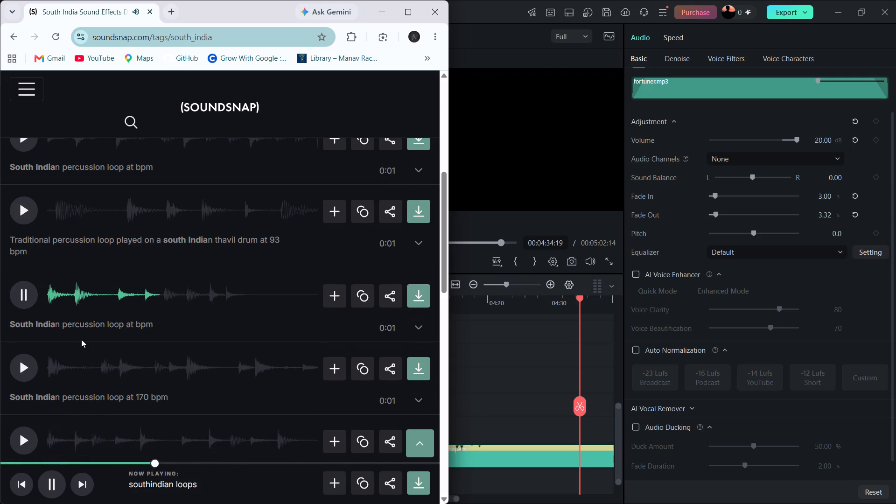
click(25, 364)
scroll(25, 364, down, 1)
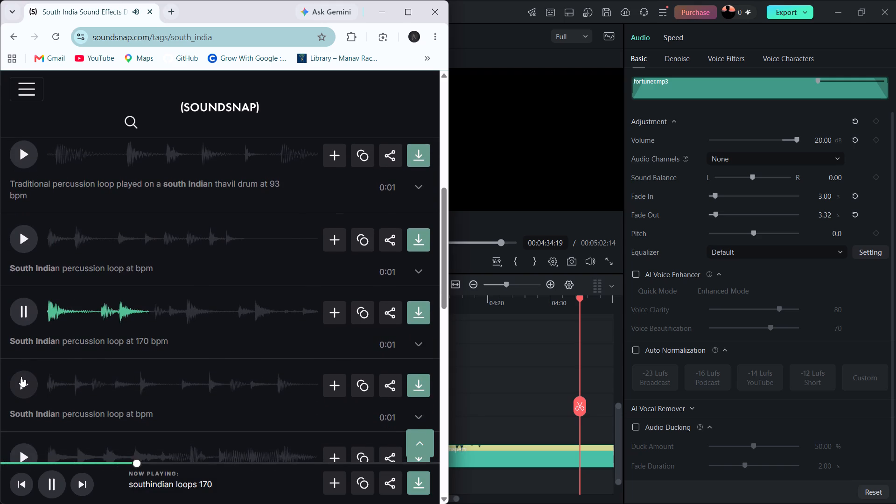
click(21, 377)
scroll(21, 377, down, 3)
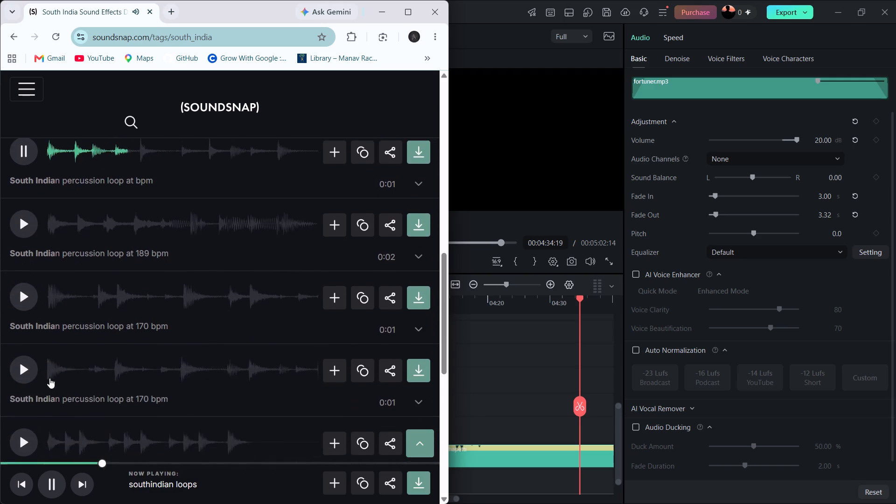
Preview the 93 bpm thavil drum loop, the low-pitched A-flat panflute note and the 163 bpm percussion loop on Soundsnap's second results page.
scroll(49, 378, down, 2)
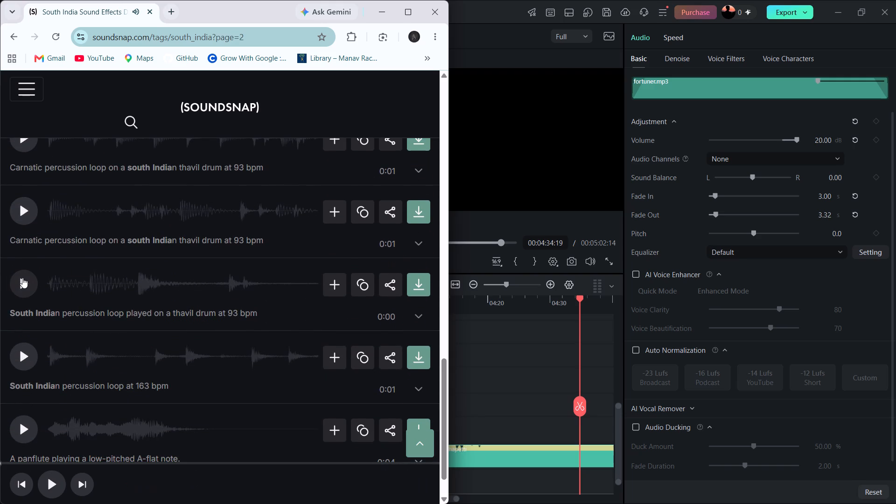
click(22, 278)
scroll(80, 273, down, 2)
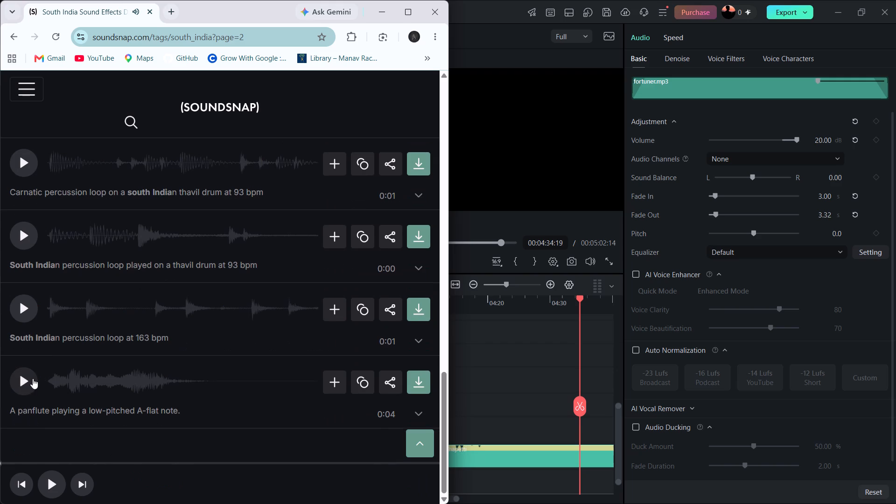
click(29, 378)
scroll(29, 378, down, 1)
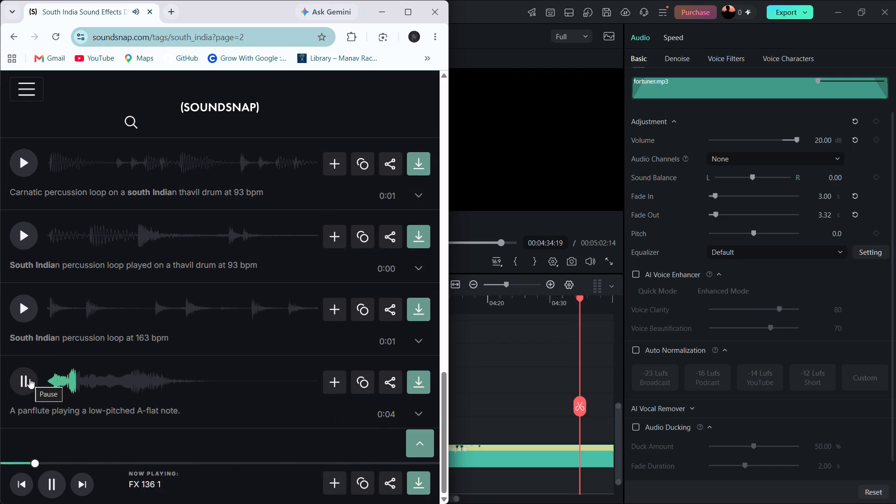
click(22, 304)
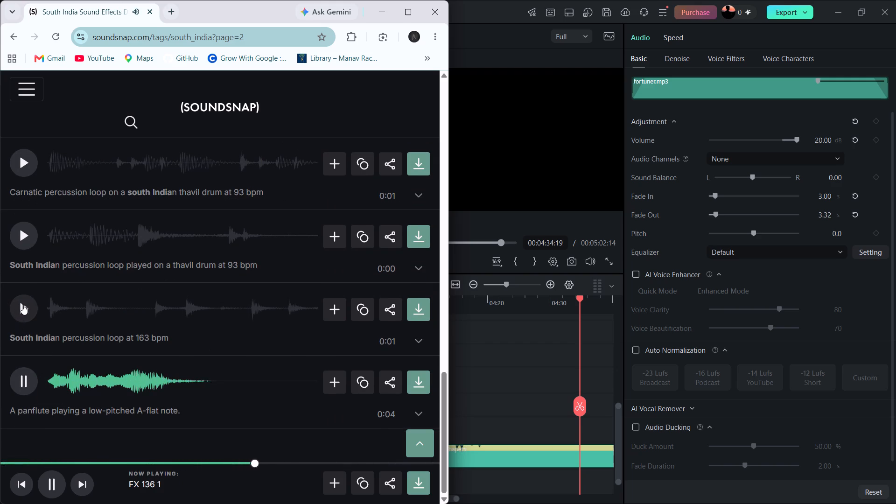
Return to the Google results for "south india sound effect" and open Uppbeat's South Indian Movie Sound Effects page.
scroll(22, 304, up, 4)
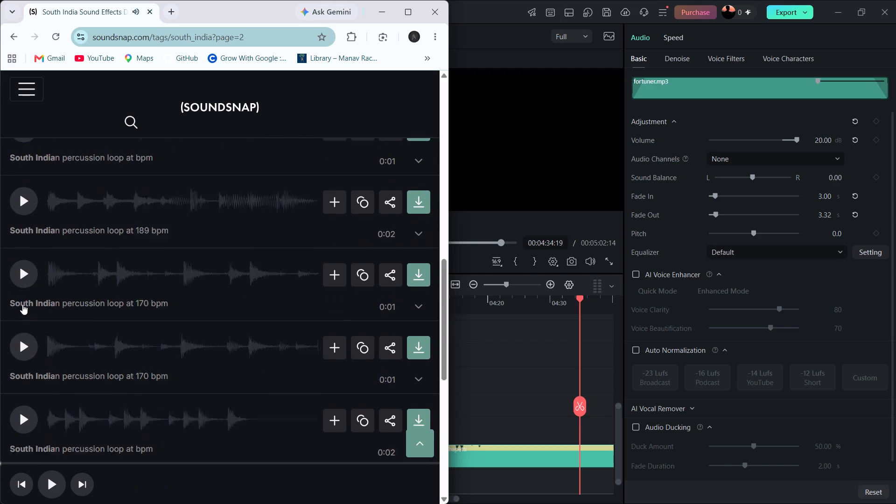
scroll(22, 304, up, 2)
scroll(22, 304, right, 10)
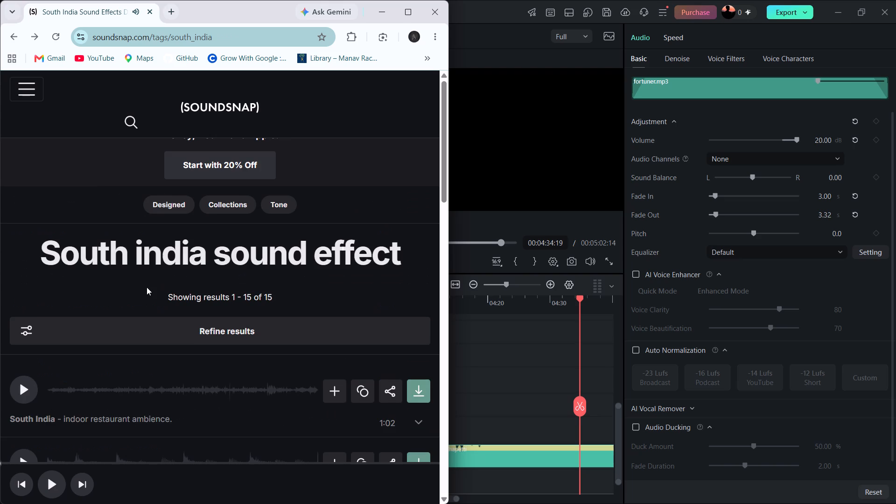
scroll(147, 287, down, 2)
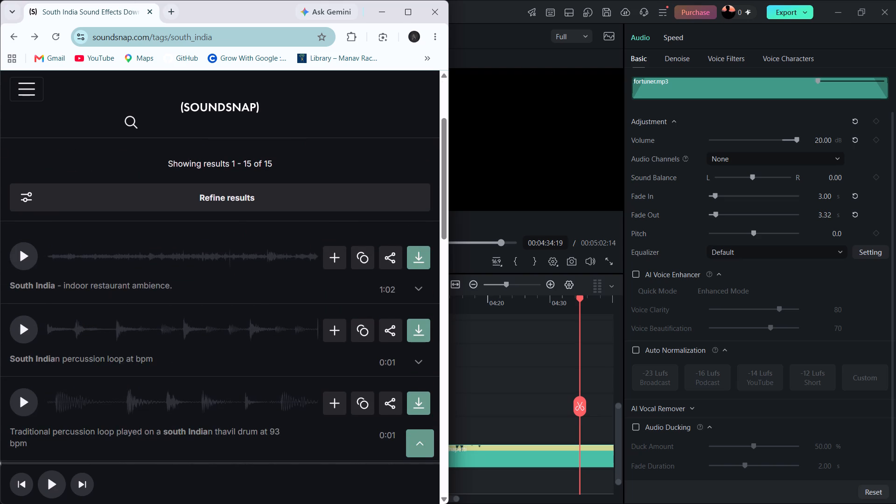
scroll(78, 233, right, 9)
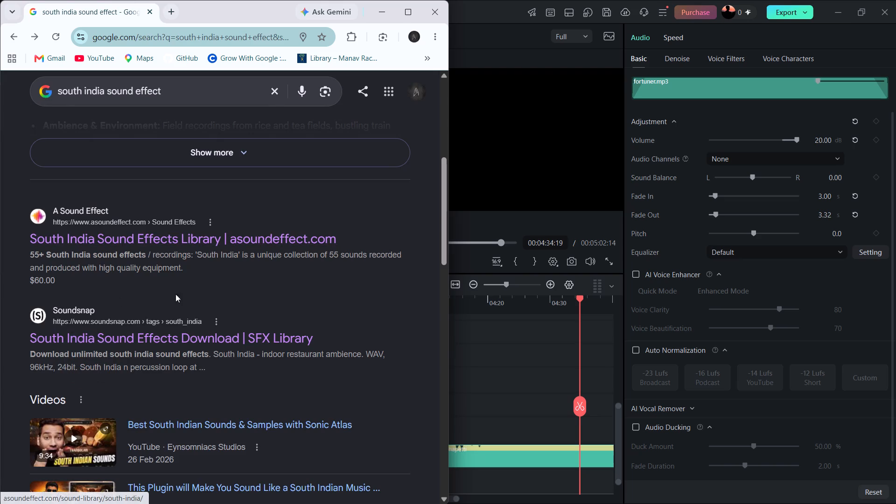
scroll(212, 340, down, 3)
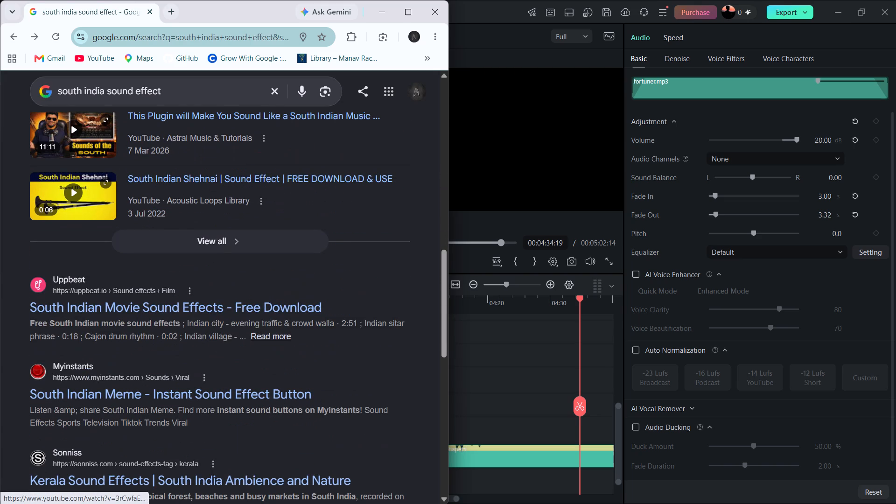
click(151, 308)
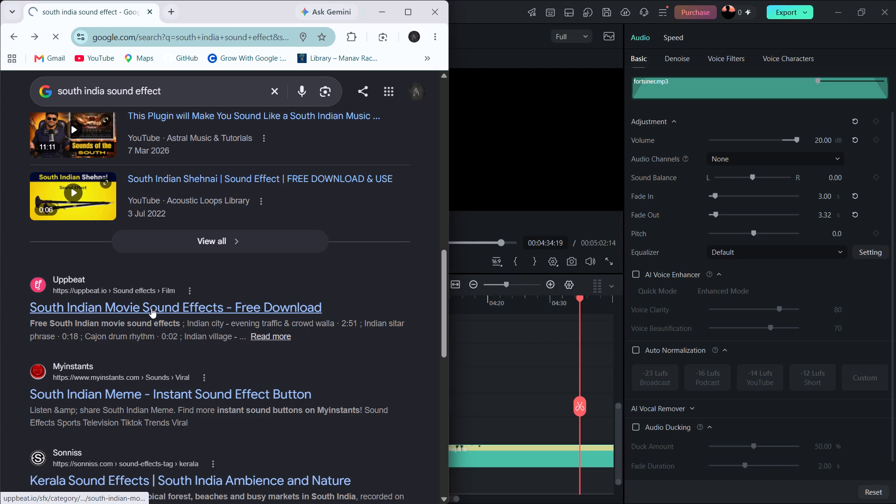
Accept all cookies on the Uppbeat page and close the Instagram giveaway pop-up.
scroll(151, 308, down, 1)
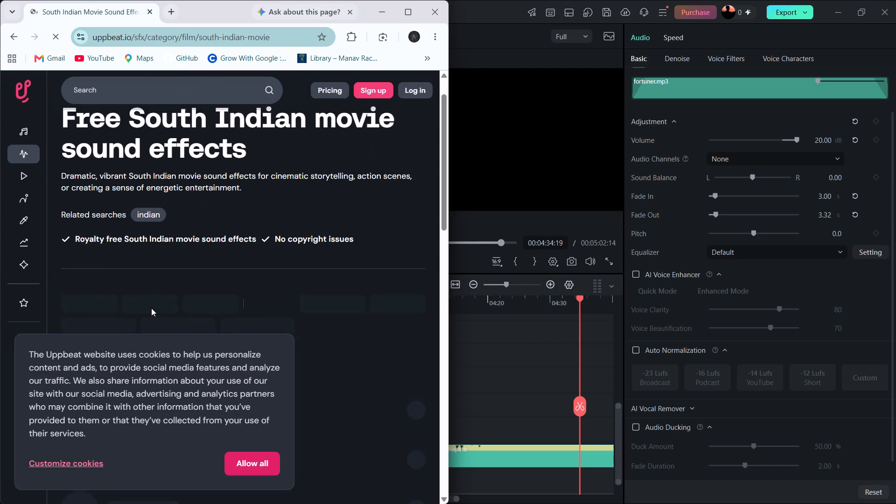
scroll(151, 308, down, 1)
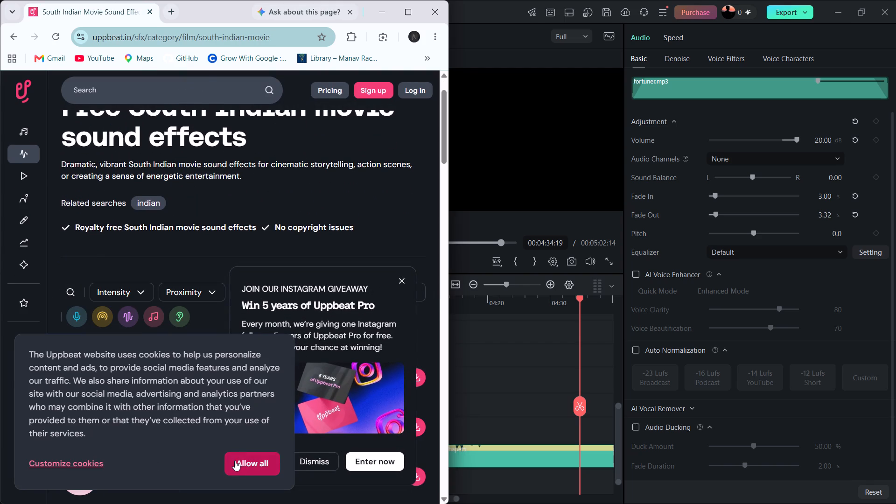
click(235, 461)
scroll(187, 392, down, 1)
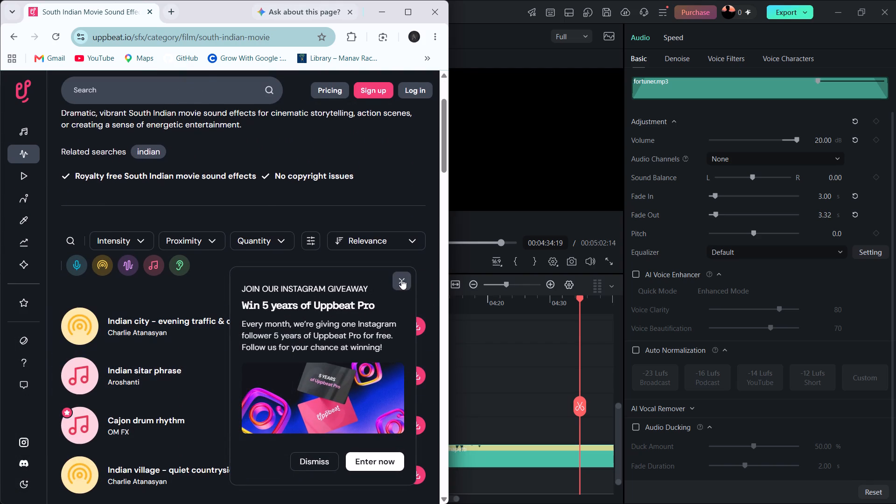
click(401, 279)
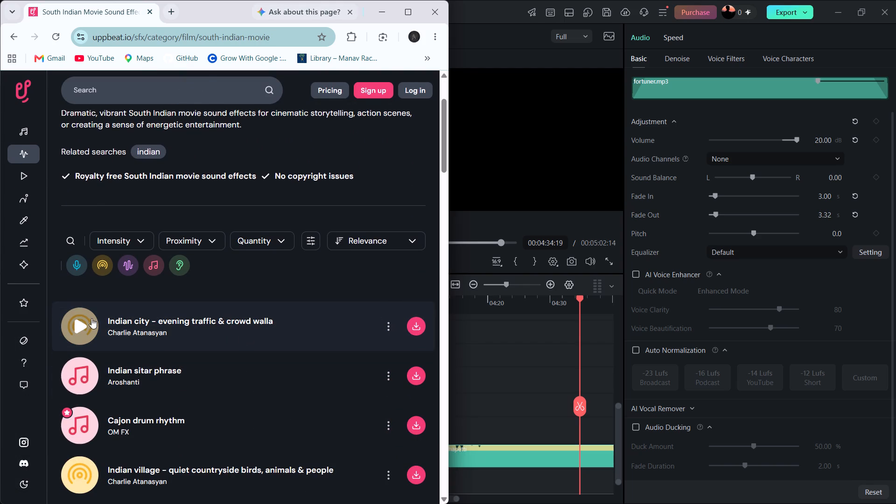
Preview Uppbeat's sound effects in order, from Indian city – evening traffic & crowd walla to Intense Indian percussion (Loop).
click(83, 325)
scroll(83, 325, down, 1)
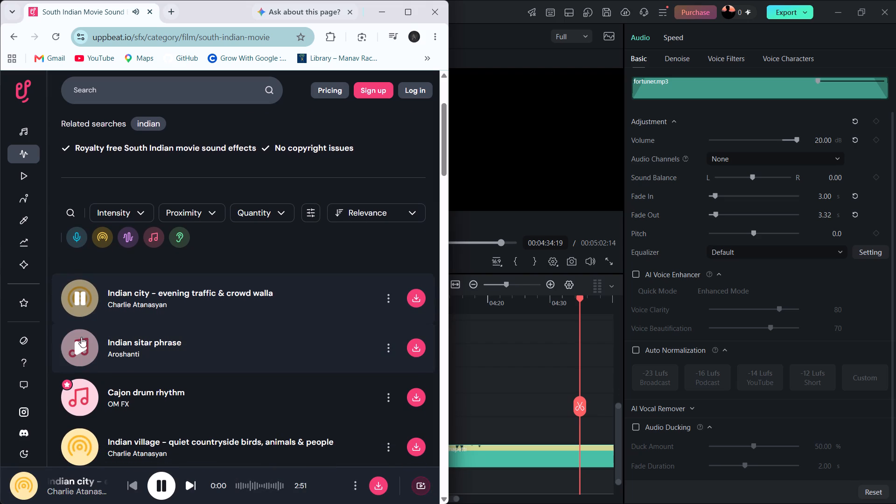
click(81, 350)
scroll(81, 350, down, 1)
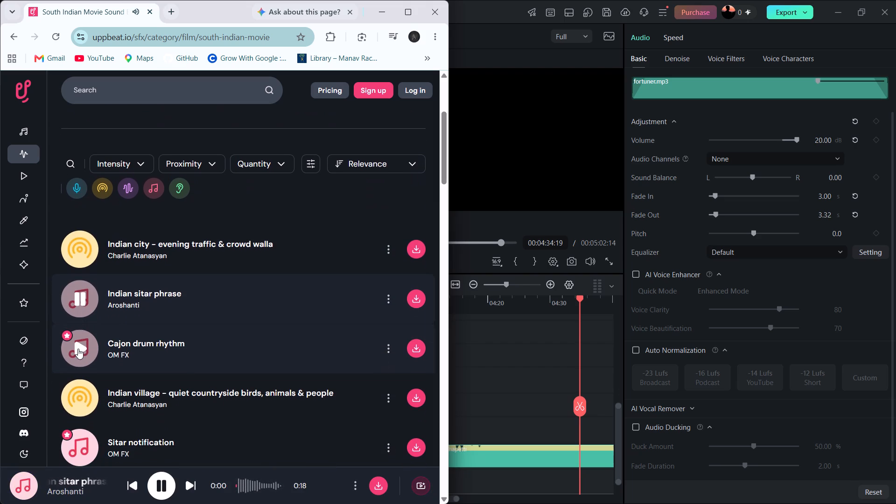
click(78, 349)
scroll(78, 349, down, 1)
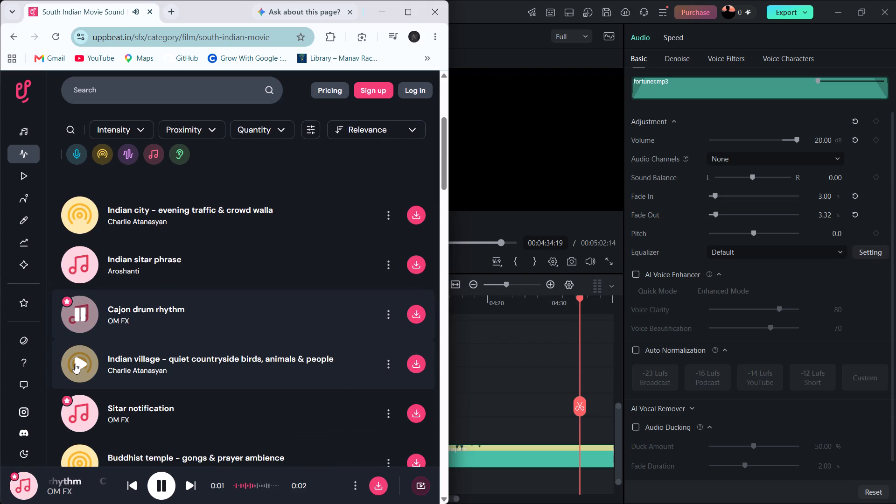
click(75, 364)
scroll(75, 364, down, 1)
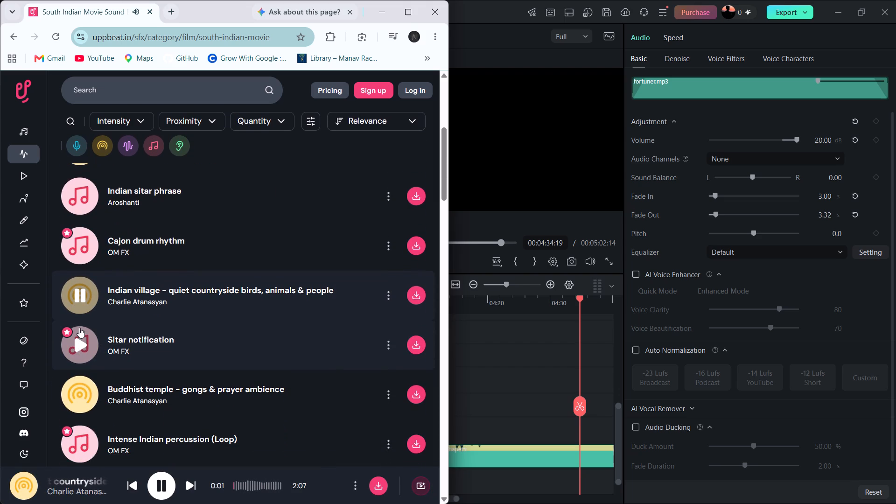
click(79, 341)
scroll(89, 392, down, 1)
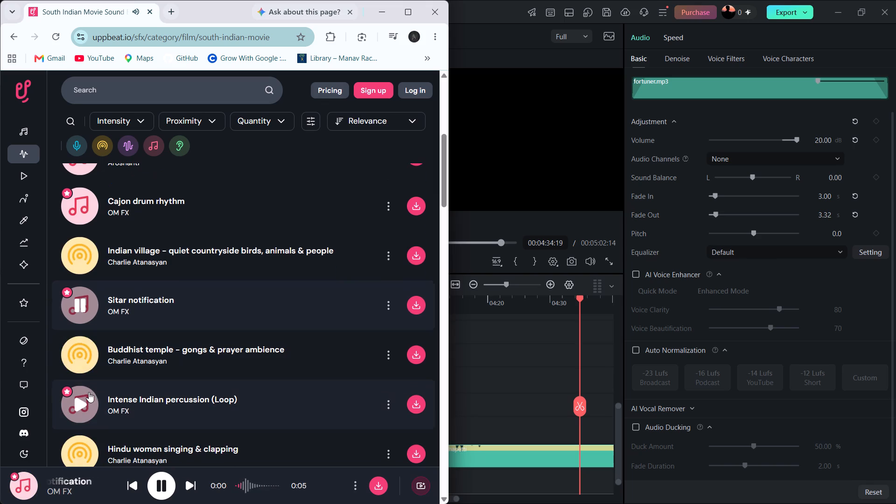
click(78, 354)
scroll(78, 354, down, 2)
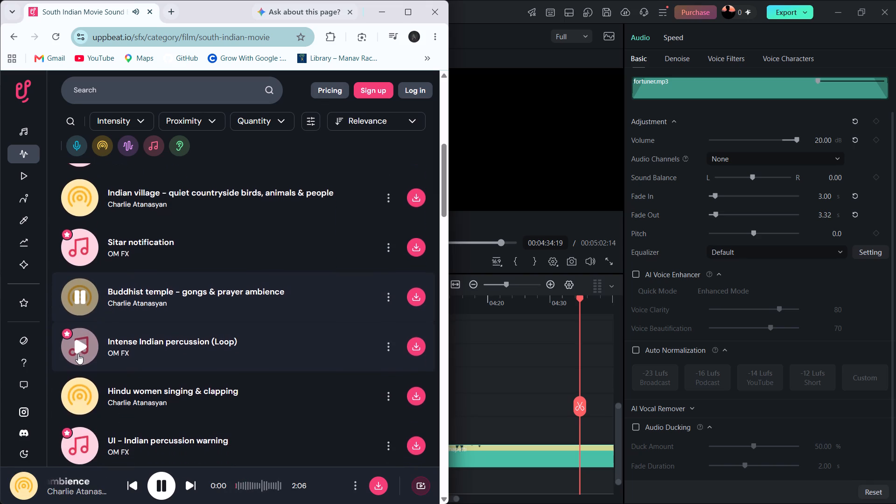
click(77, 345)
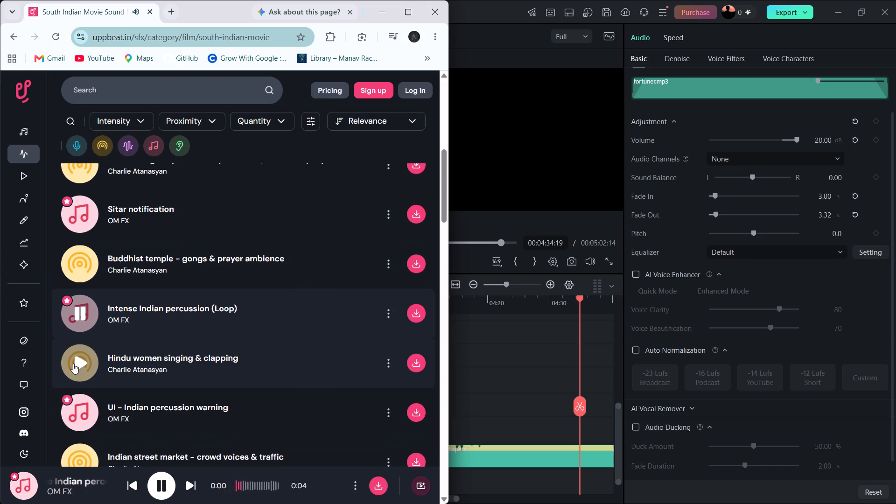
Continue previewing Uppbeat's effects from Hindu women singing & clapping down to the second End of chapter – Indian music sting, skipping some.
click(78, 364)
scroll(78, 364, down, 1)
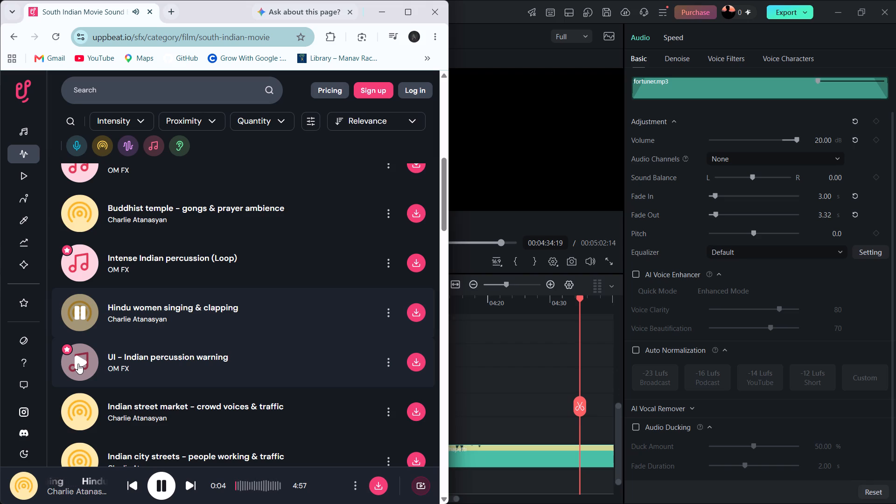
click(78, 364)
scroll(78, 364, down, 1)
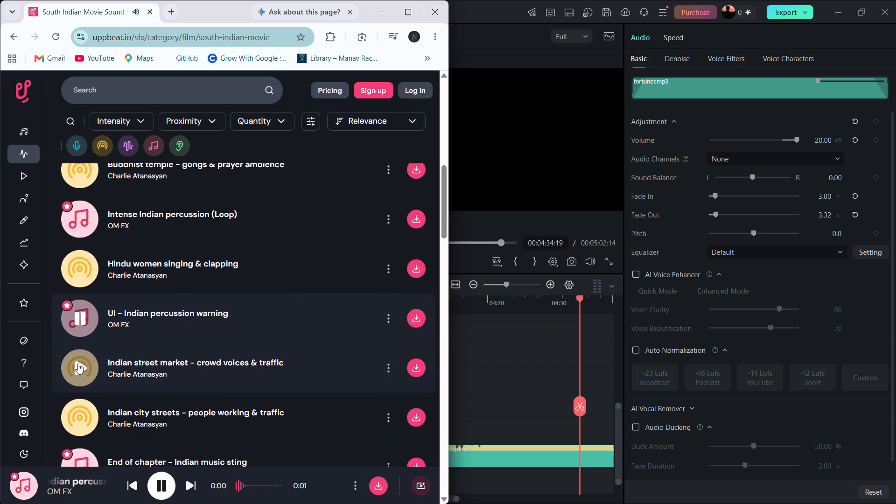
scroll(78, 364, down, 1)
click(78, 364)
scroll(78, 364, down, 1)
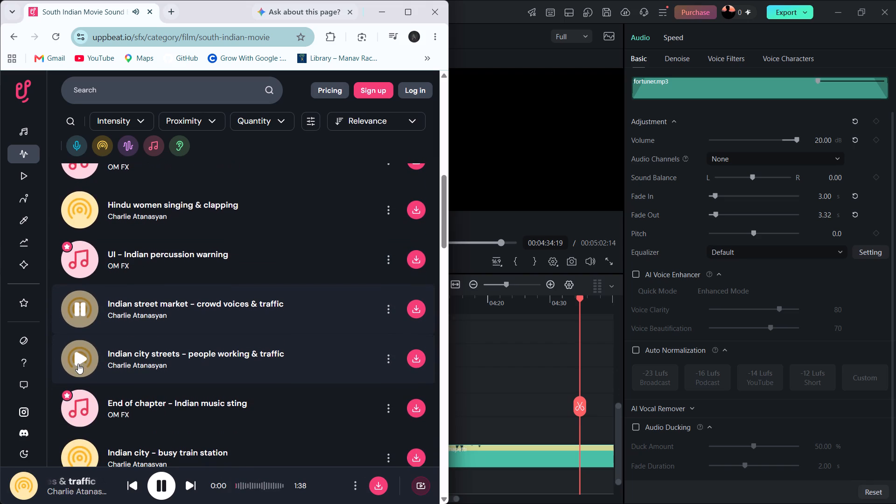
click(78, 364)
scroll(78, 364, down, 1)
click(77, 341)
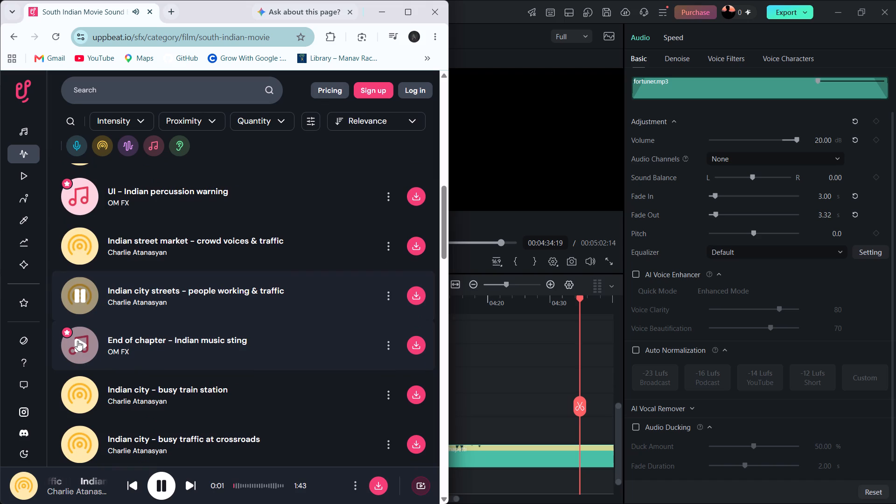
click(79, 392)
scroll(79, 392, down, 1)
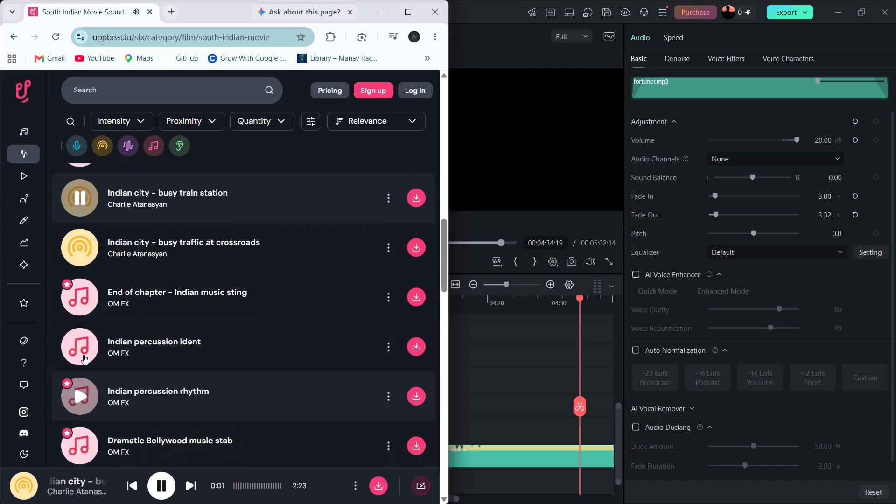
click(84, 297)
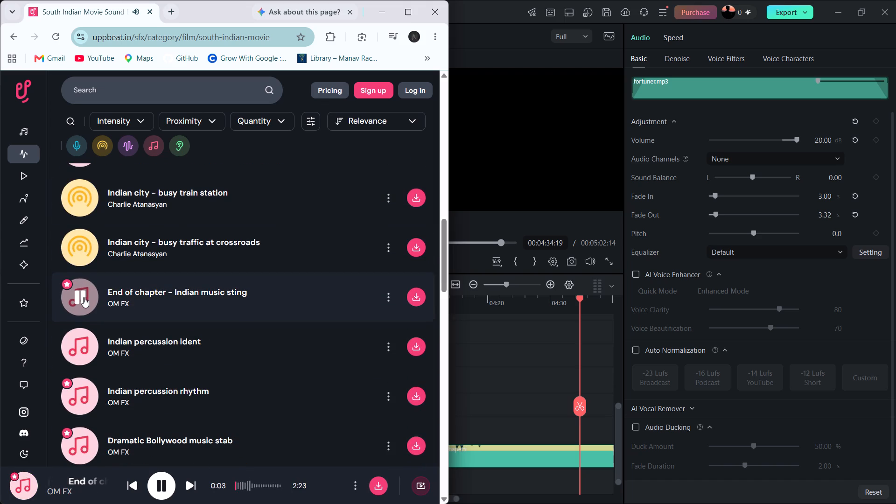
Return to Google, search for the suggested "south indian background music" and look through the results to Pixabay's Indian music link.
scroll(147, 253, right, 12)
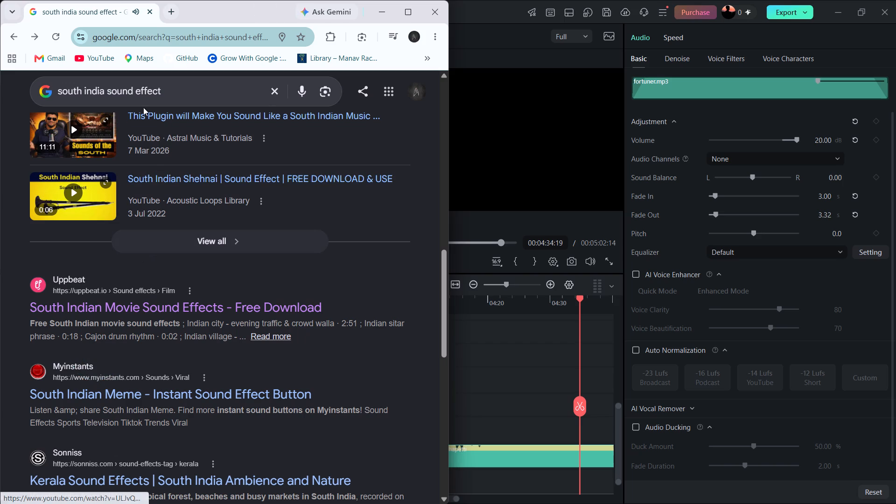
click(171, 92)
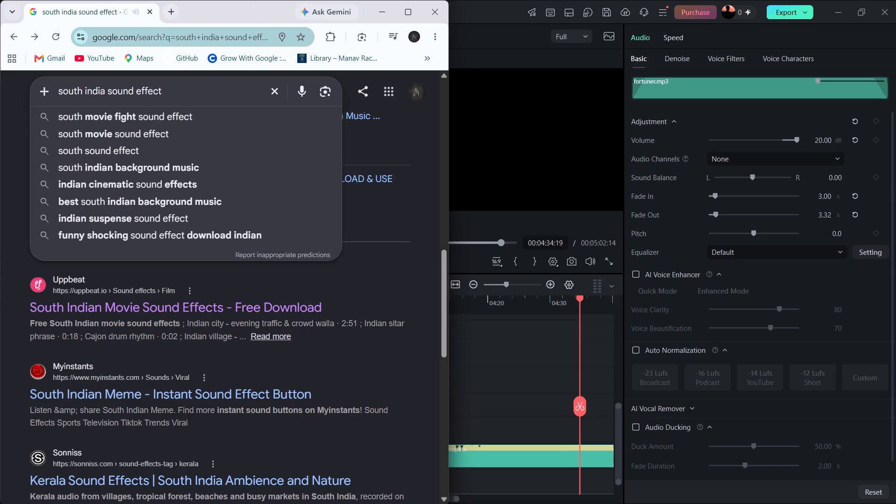
click(182, 176)
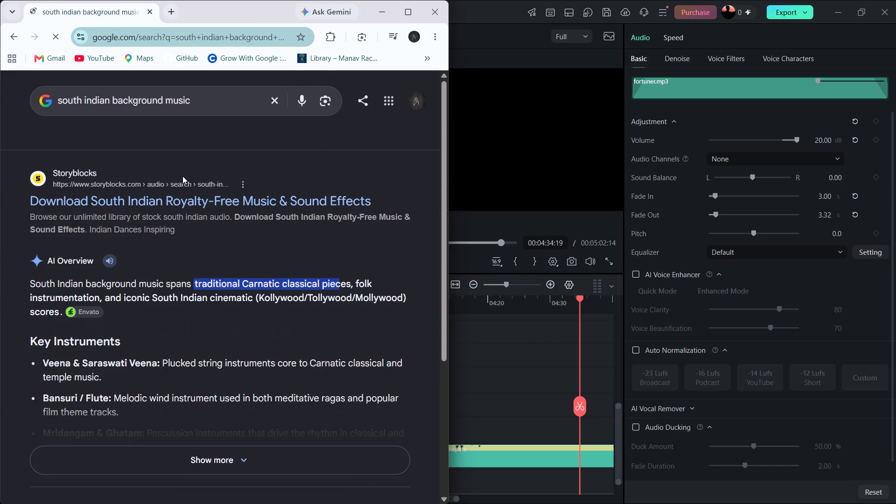
scroll(153, 357, down, 2)
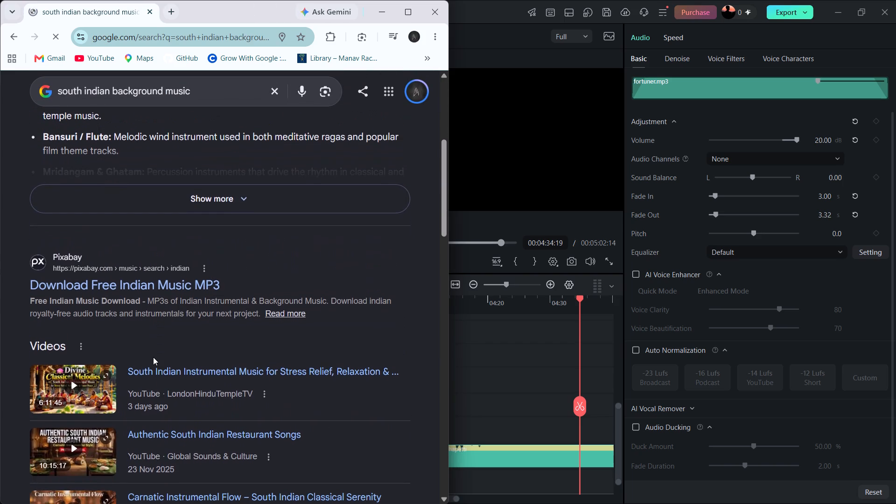
scroll(153, 357, down, 1)
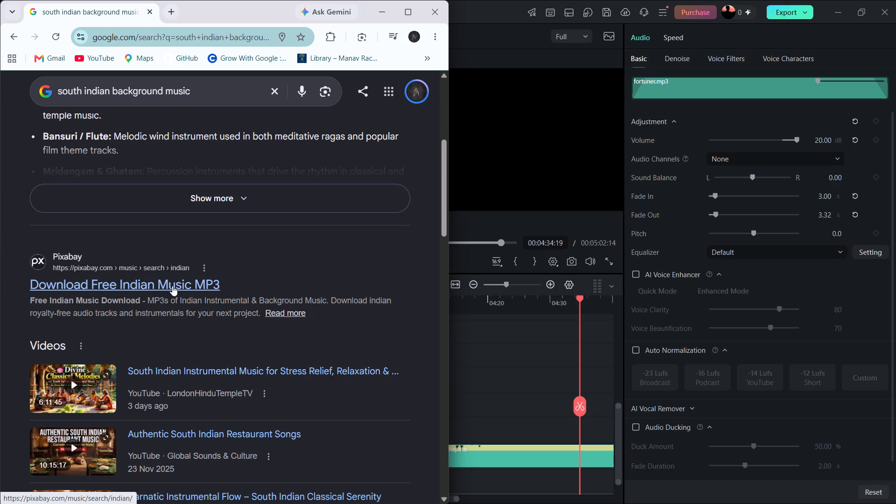
Skim the remaining background-music results, return to the earlier "south india sound effect" search and refine it to "south india funny sound effect".
scroll(172, 286, down, 3)
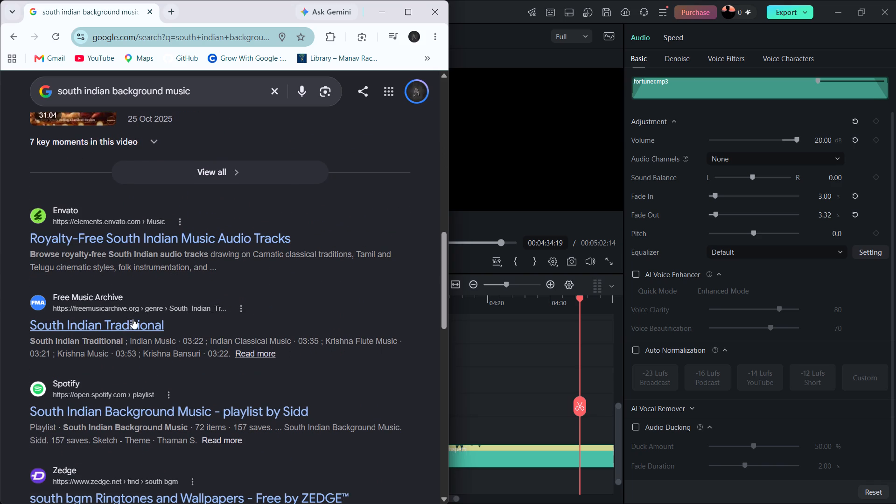
scroll(177, 346, down, 1)
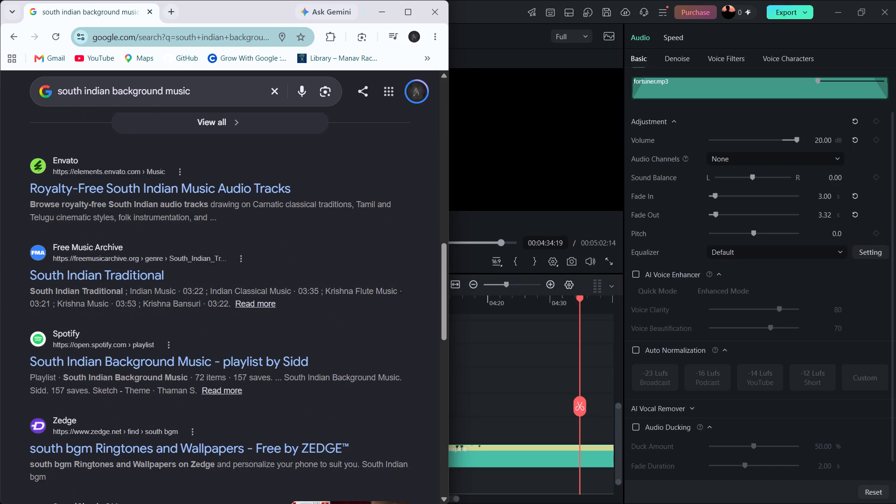
click(198, 90)
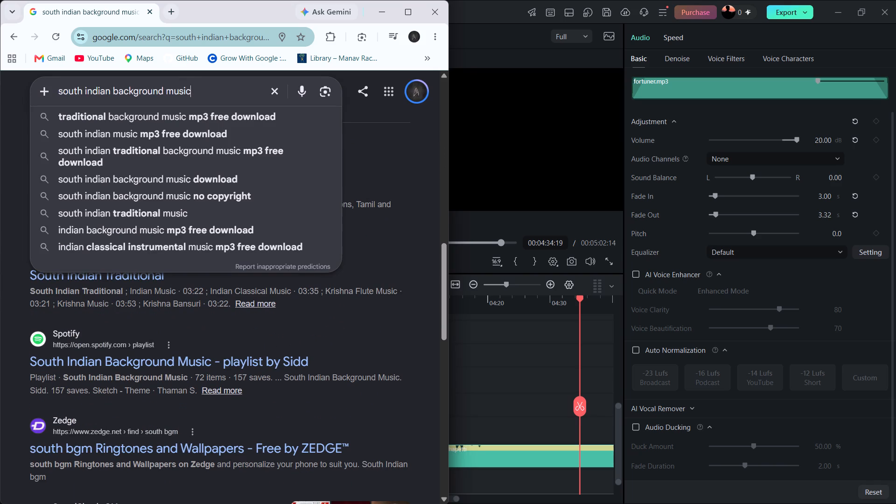
scroll(198, 90, right, 8)
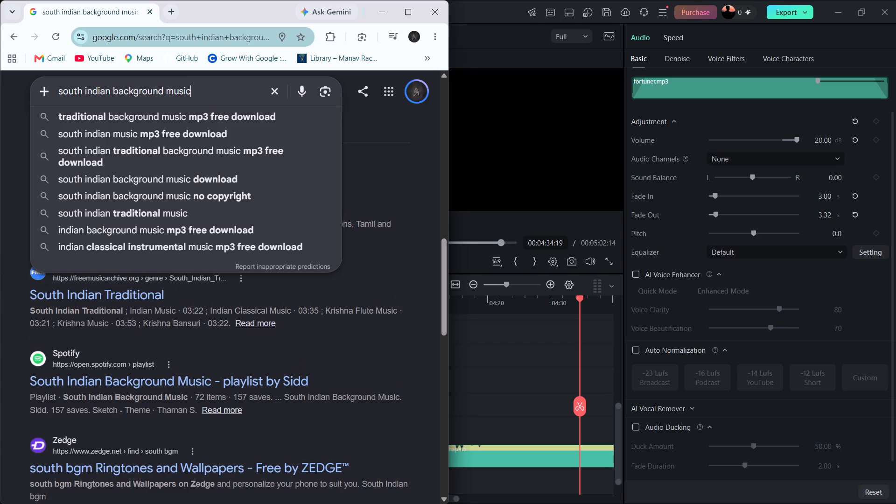
scroll(198, 90, right, 11)
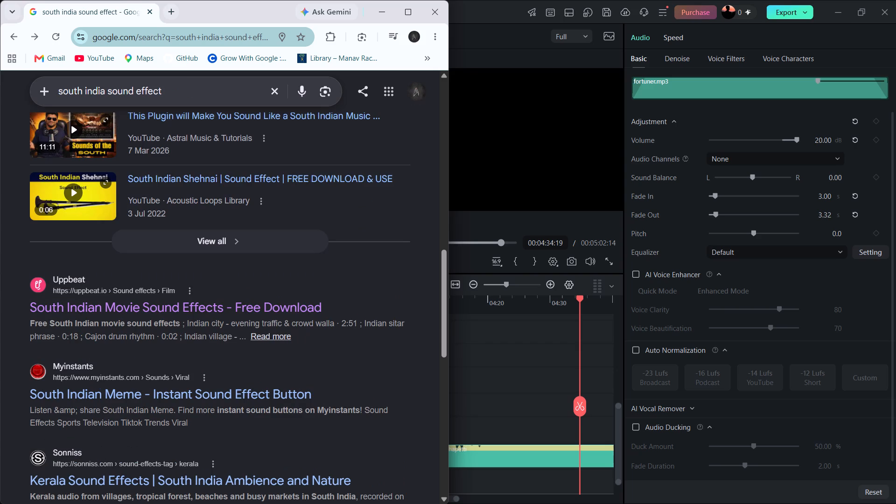
click(108, 91)
text(funny)
key(space)
key(Return)
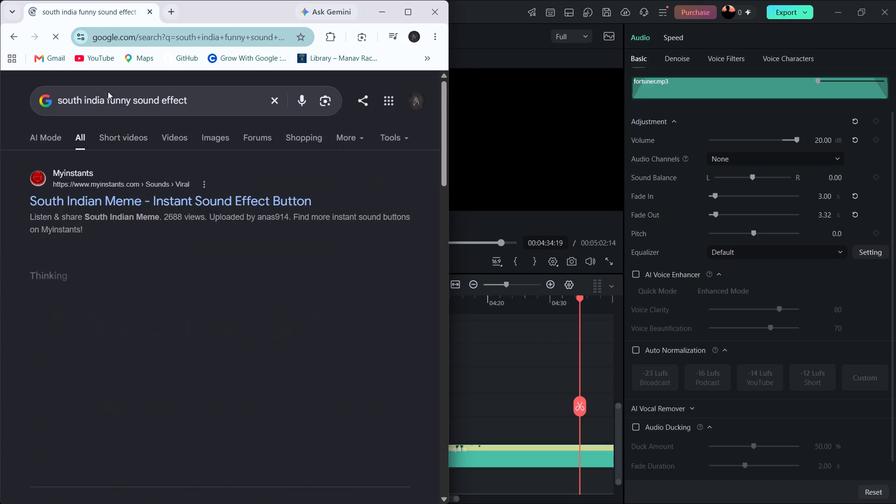
Open Myinstants' South Indian Meme sound page, play the sound and download its MP3.
click(118, 203)
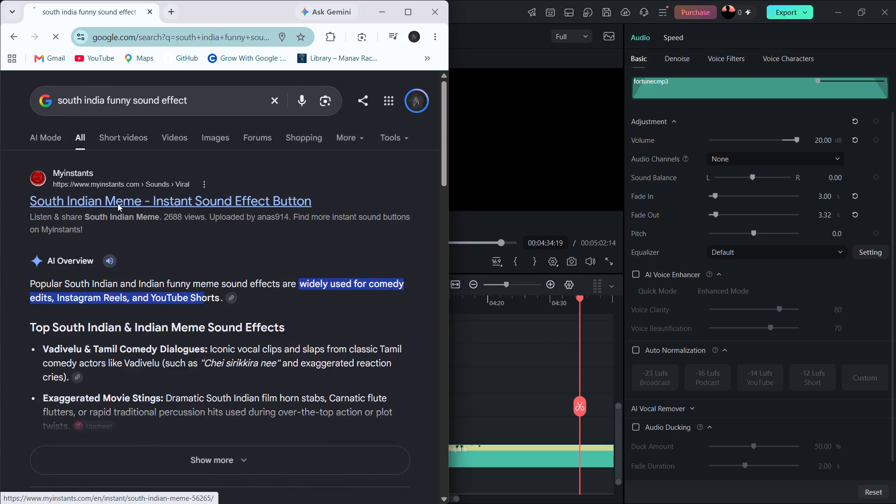
click(219, 319)
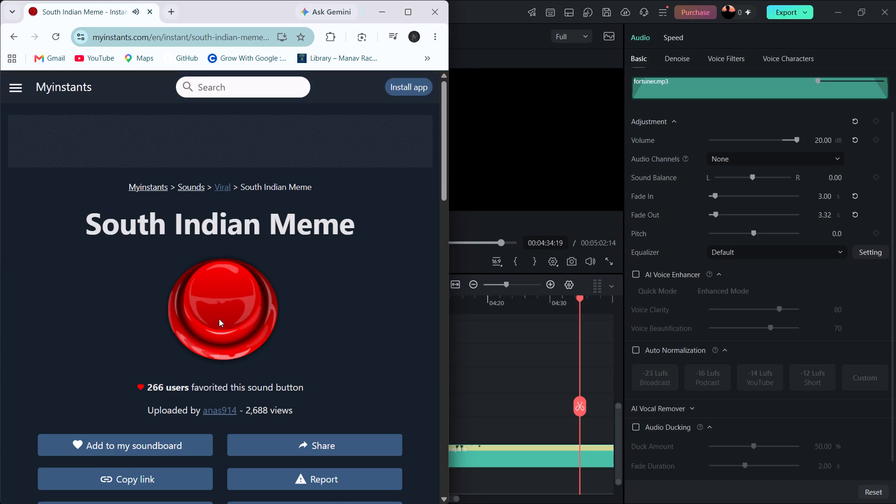
scroll(219, 319, down, 1)
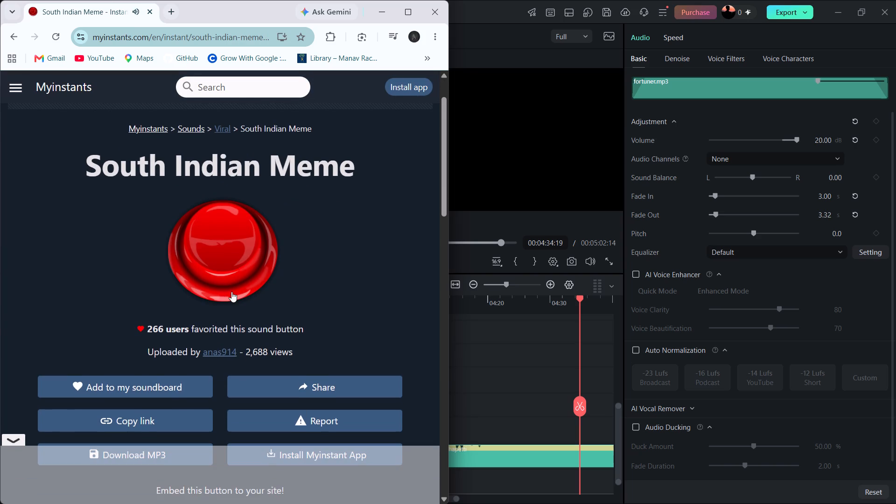
scroll(231, 292, down, 1)
scroll(242, 184, down, 2)
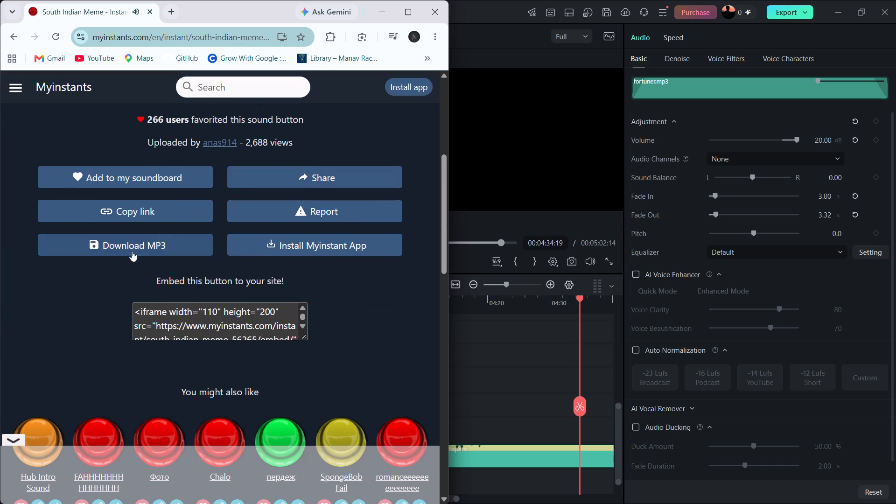
scroll(181, 315, down, 1)
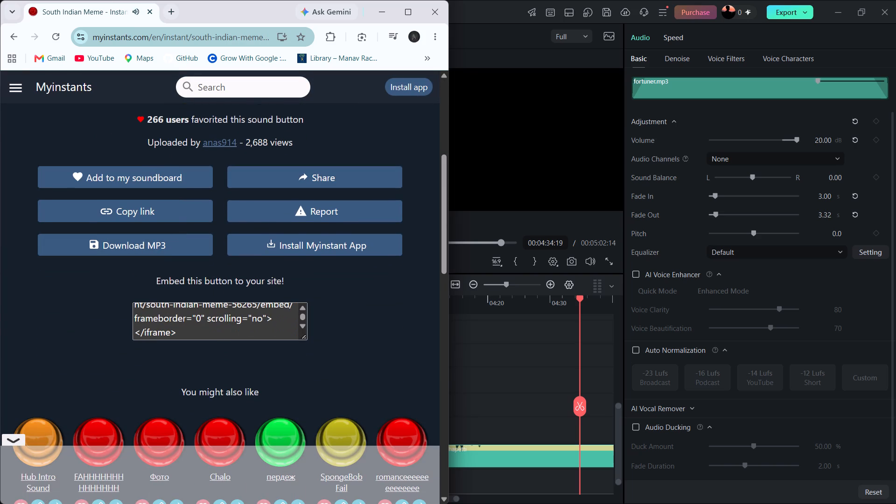
scroll(181, 315, down, 1)
scroll(74, 326, down, 1)
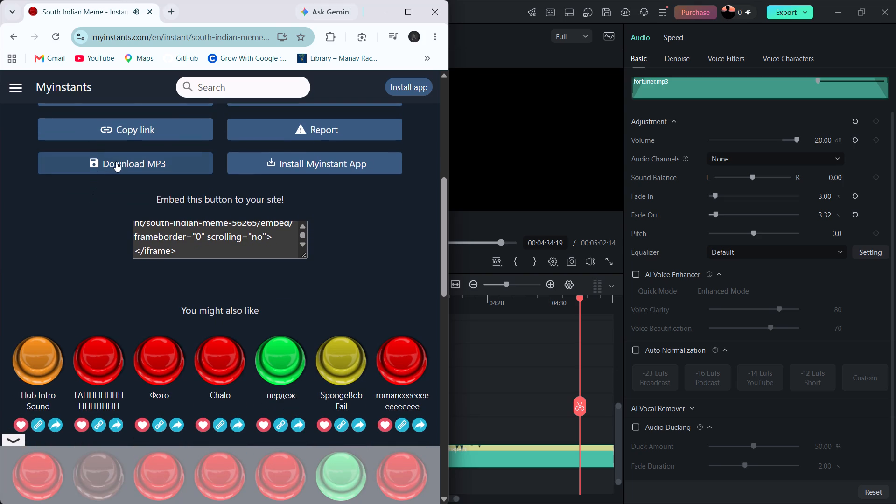
click(119, 161)
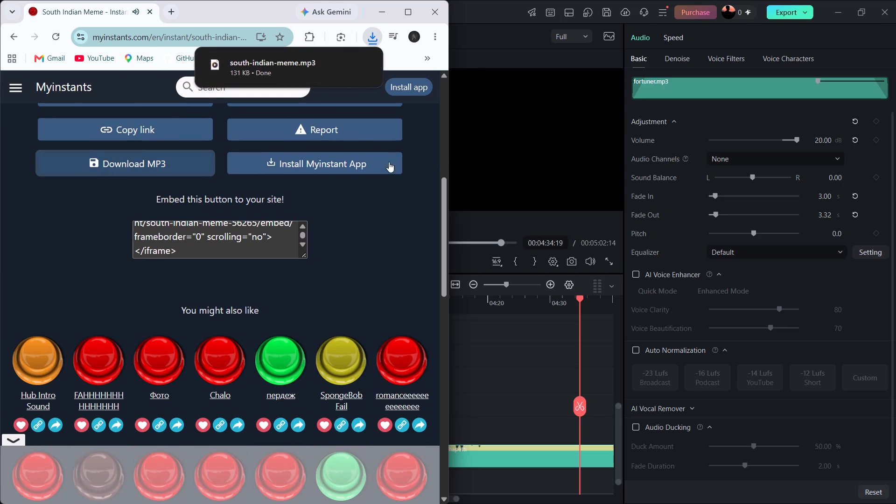
Switch back to Filmora and import south-indian-meme from the Downloads folder into the project media.
click(382, 12)
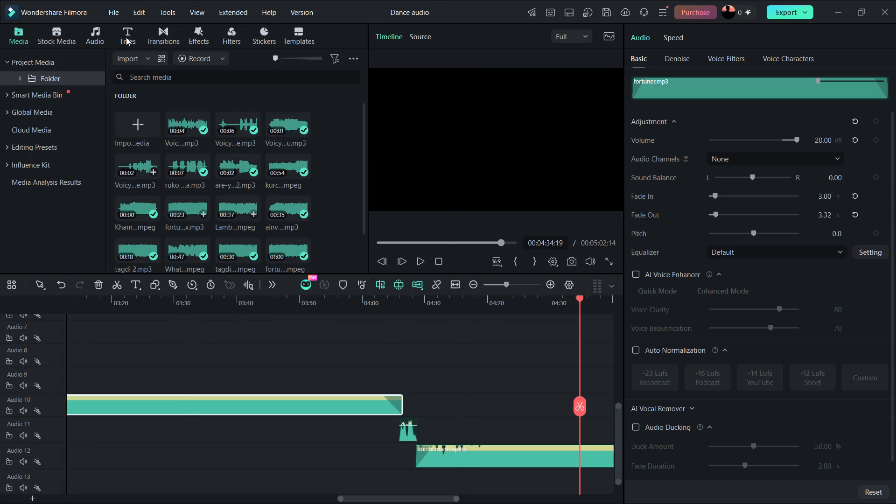
click(138, 54)
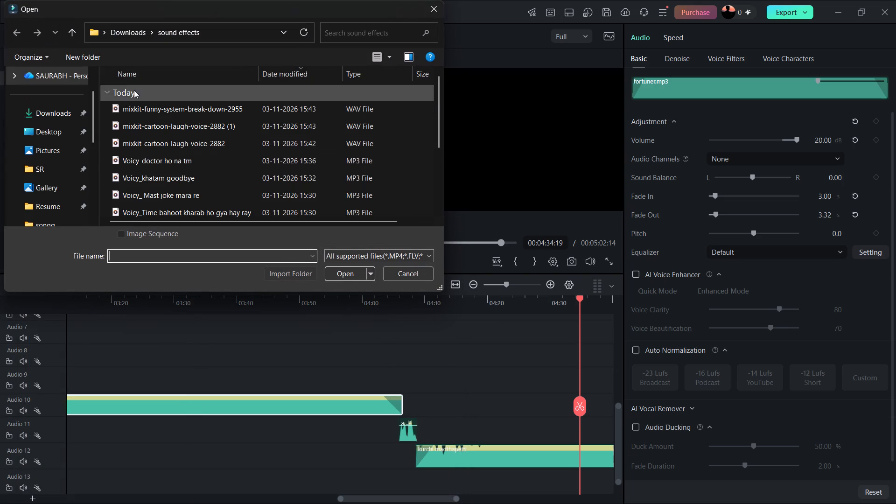
click(62, 118)
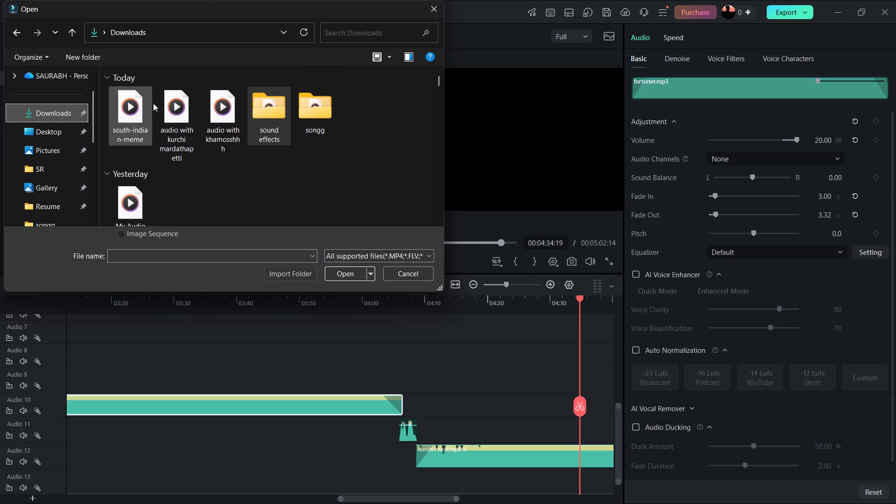
click(135, 111)
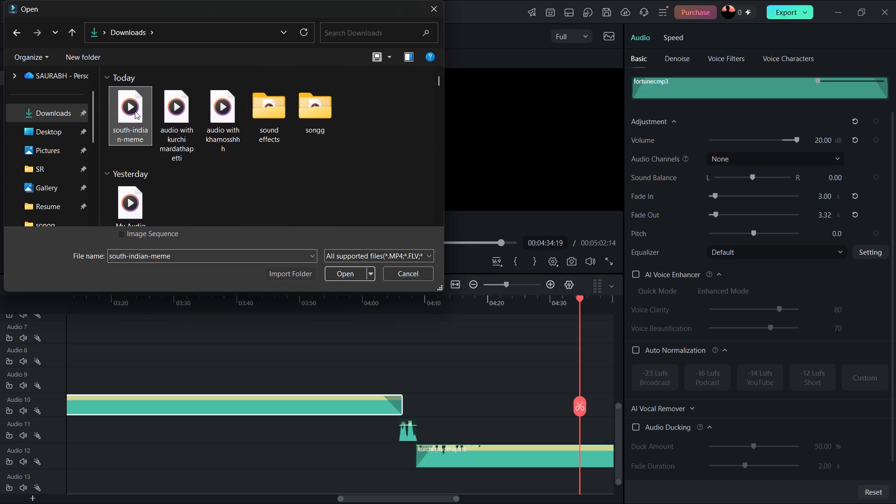
key(Return)
Delete the are-you-out-of-your-mind clip between fortuner.mp3 and kurchi madthapetti on Audio 11.
scroll(461, 347, left, 1)
click(168, 436)
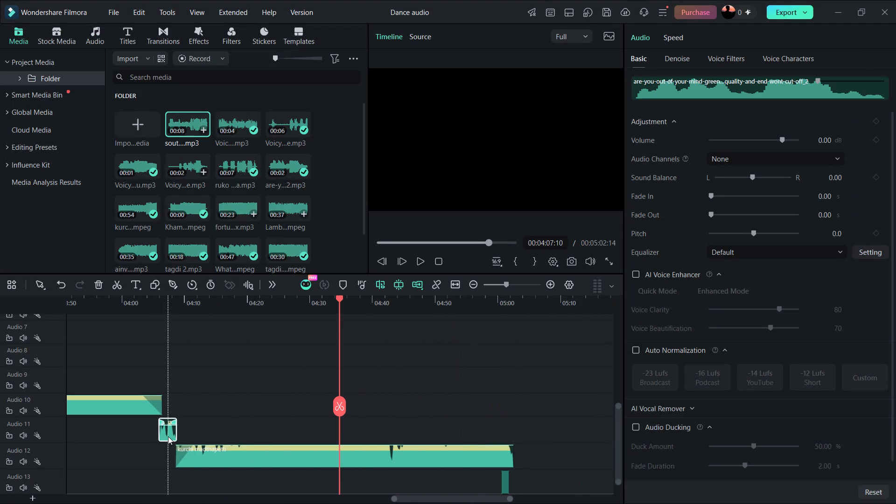
key(Delete)
Place south-indian-meme on its own track between fortuner.mp3 and kurchi madthapetti, starting slightly before fortuner.mp3 ends.
click(145, 411)
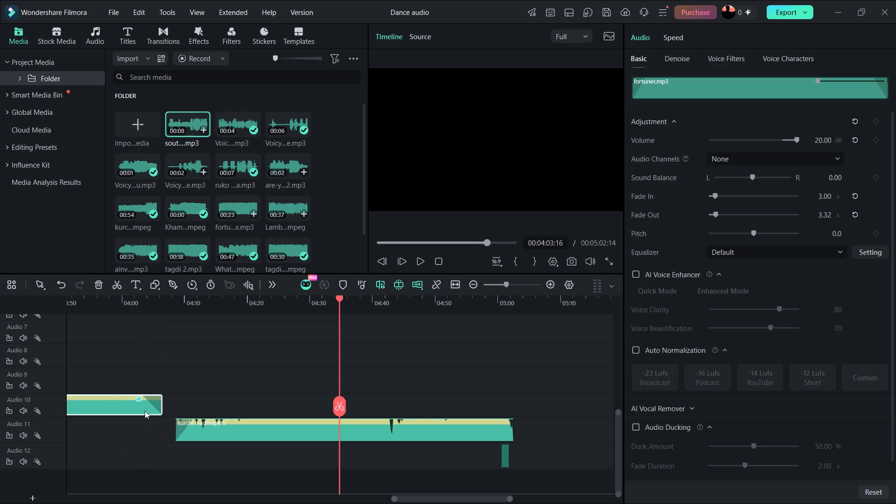
drag(178, 126, 165, 410)
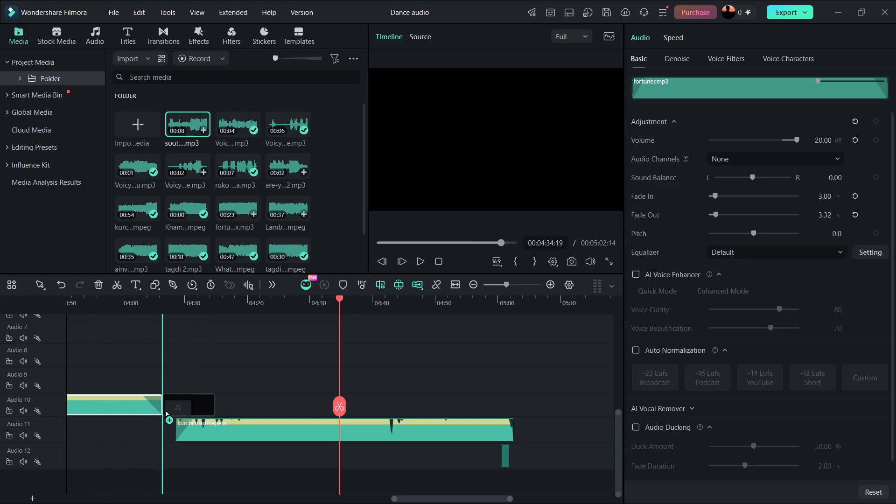
drag(165, 410, 161, 420)
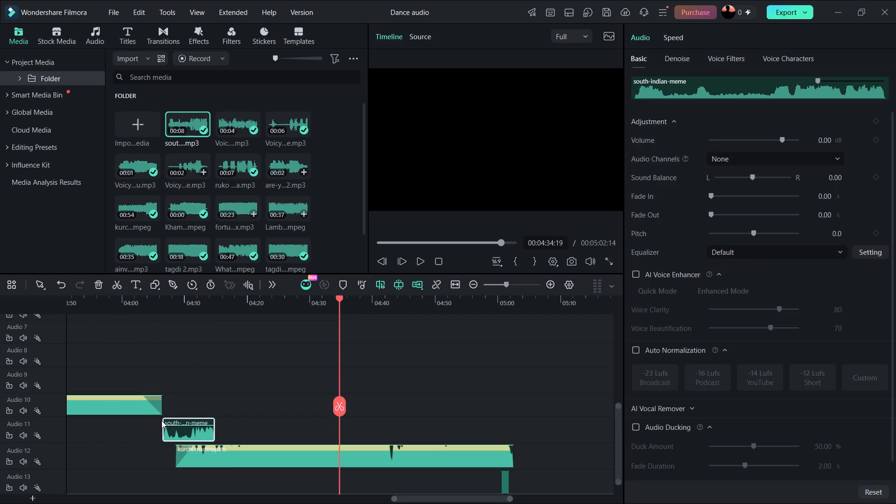
drag(181, 428, 170, 428)
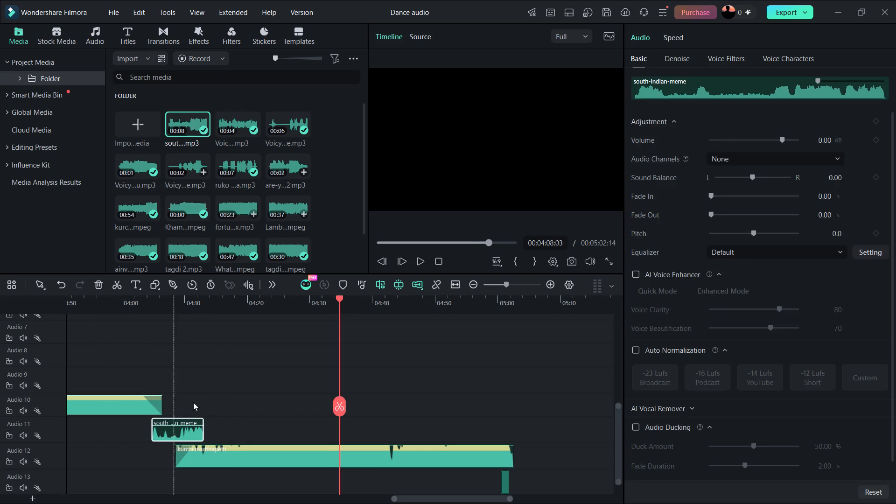
Play the transition from 00:04:01:15 into the start of kurchi madthapetti.
drag(344, 407, 132, 406)
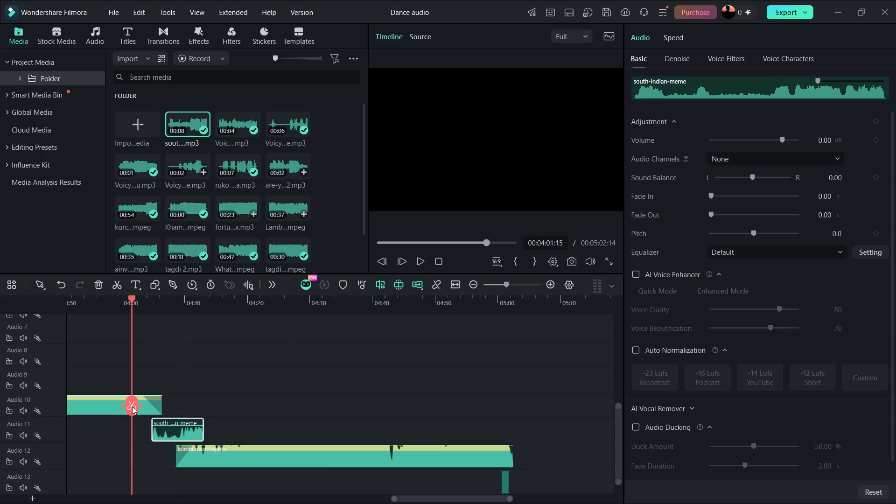
key(space)
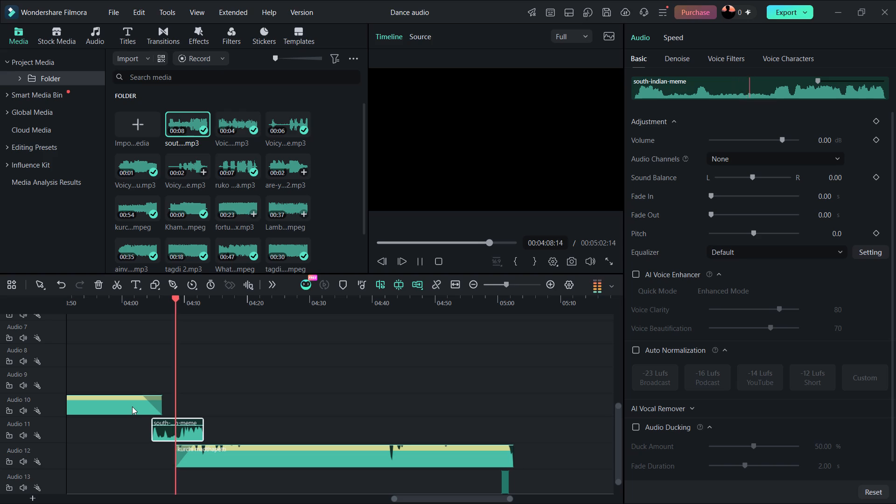
key(space)
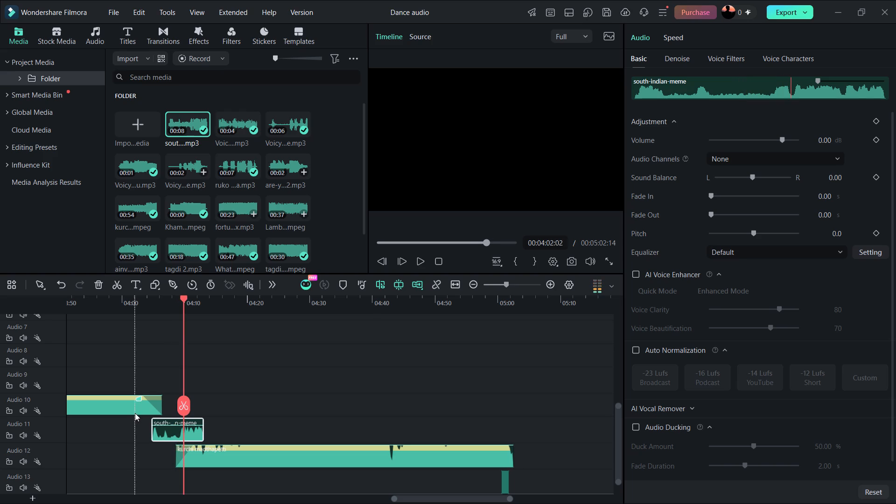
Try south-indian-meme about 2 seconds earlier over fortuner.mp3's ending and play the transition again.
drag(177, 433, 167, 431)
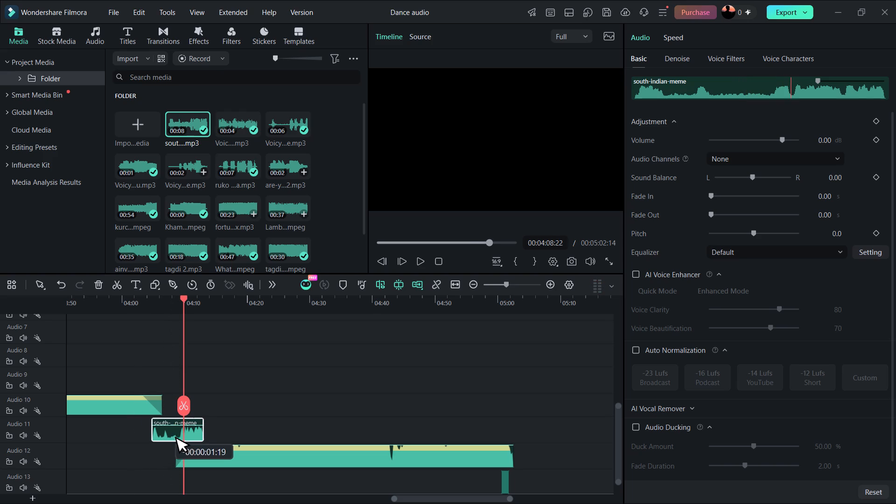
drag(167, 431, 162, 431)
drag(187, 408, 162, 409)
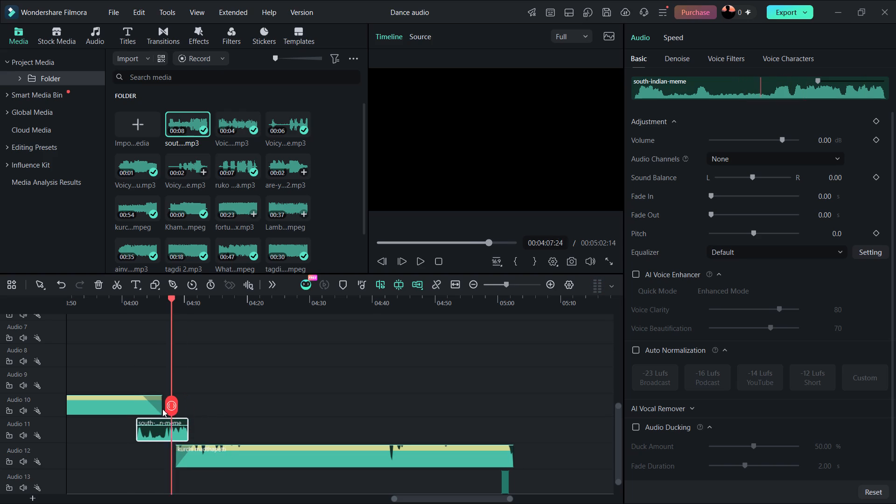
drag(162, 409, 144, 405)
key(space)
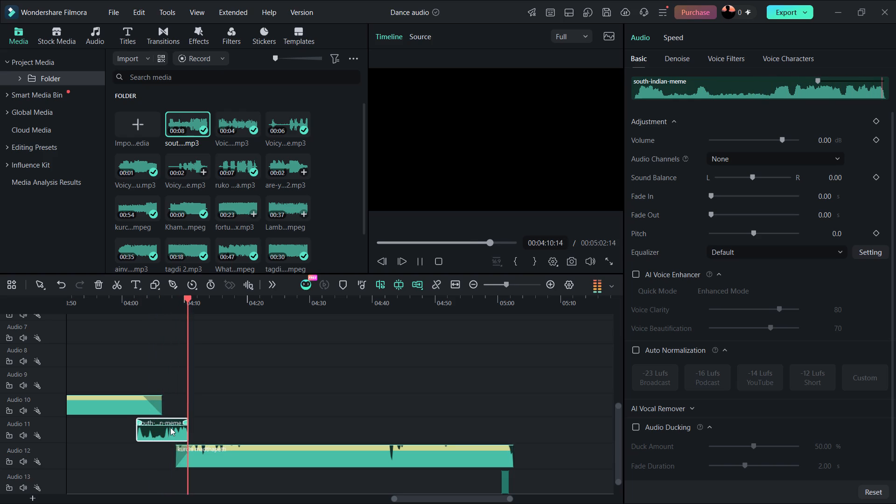
Move south-indian-meme about 2 seconds later on Audio 11 and kurchi madthapetti about 2 seconds later on Audio 12.
drag(171, 432, 181, 433)
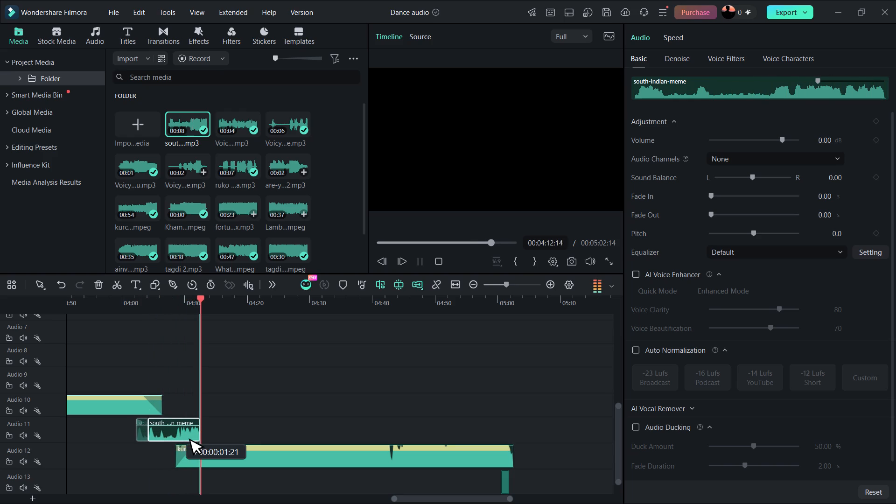
drag(181, 433, 180, 433)
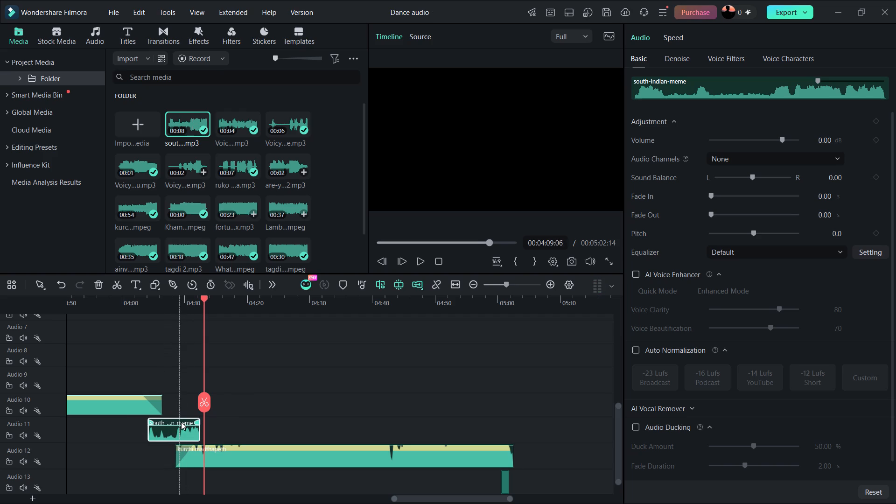
drag(214, 456, 221, 456)
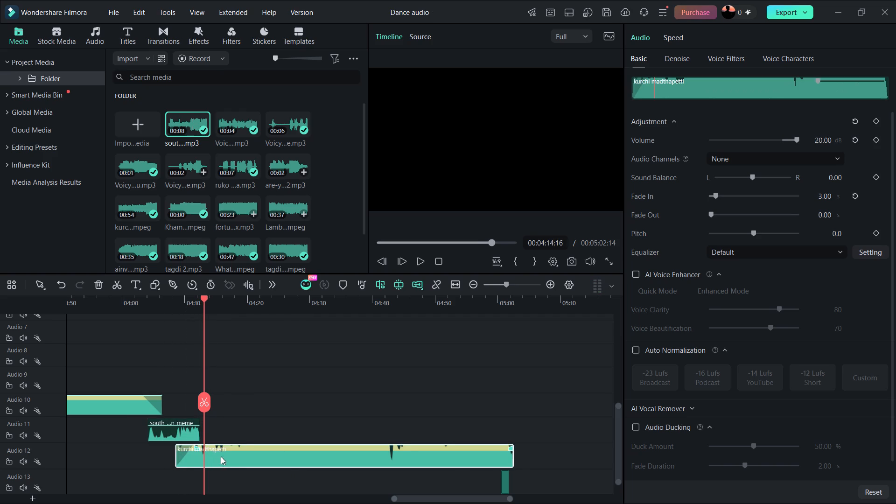
drag(221, 456, 227, 456)
Raise the south-indian-meme clip's volume to 20 dB.
drag(173, 427, 178, 427)
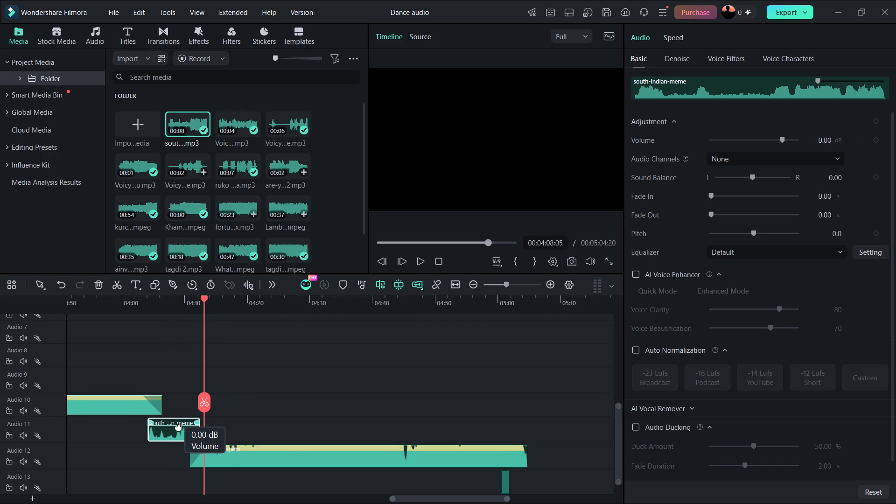
drag(178, 427, 173, 419)
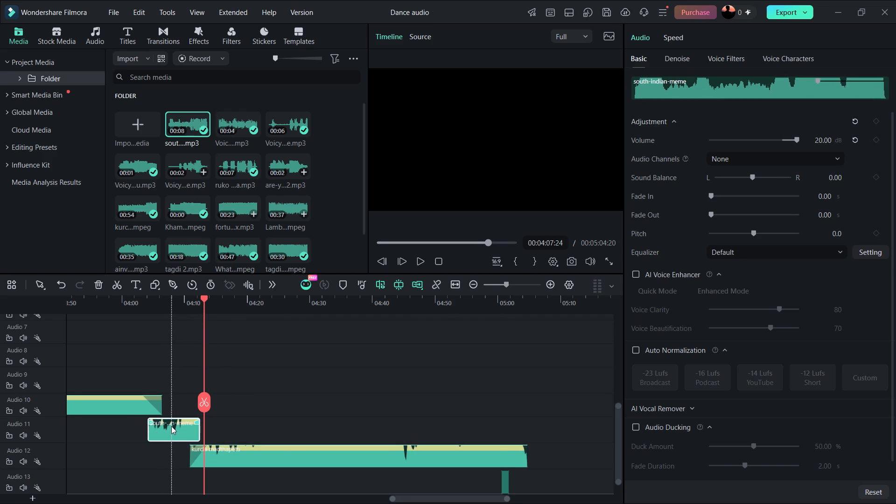
Shift south-indian-meme and kurchi madthapetti each about 1 second later, keeping a slight overlap between them.
drag(170, 428, 177, 428)
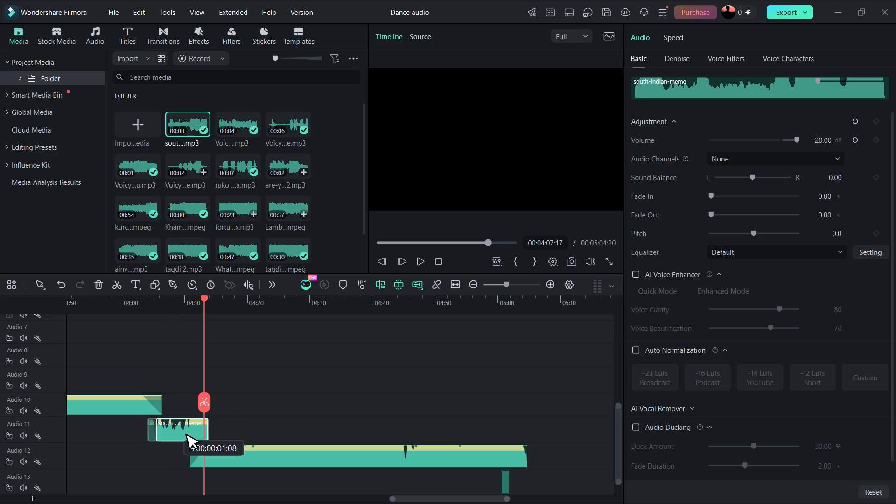
drag(177, 428, 175, 427)
drag(222, 451, 230, 450)
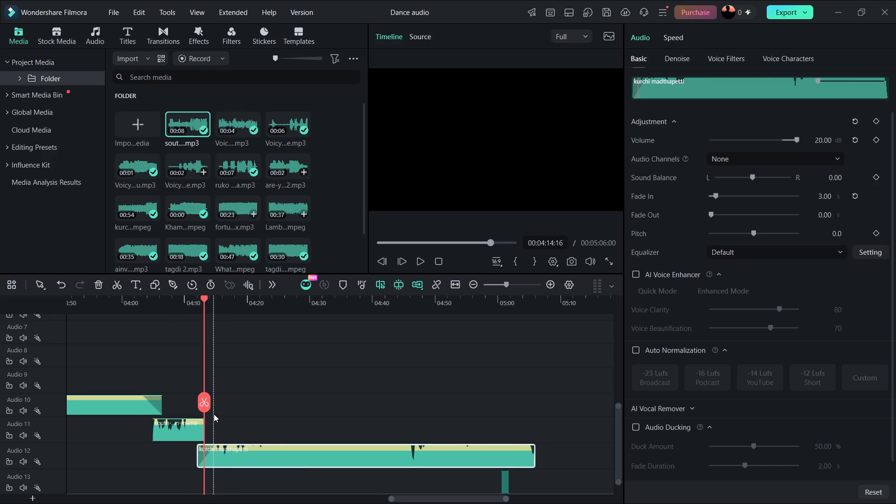
Replay the fortuner transition, split south-indian-meme at fortuner's end near 00:04:06, and delete its opening piece.
drag(209, 400, 139, 395)
key(space)
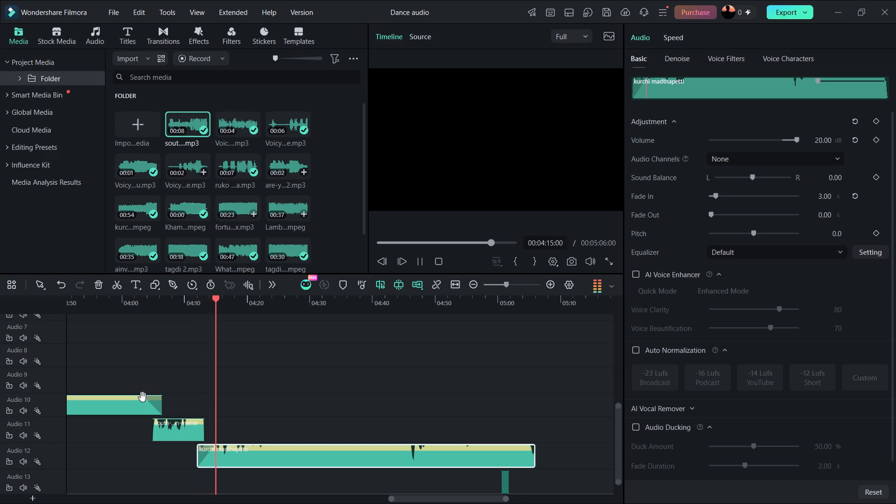
click(174, 423)
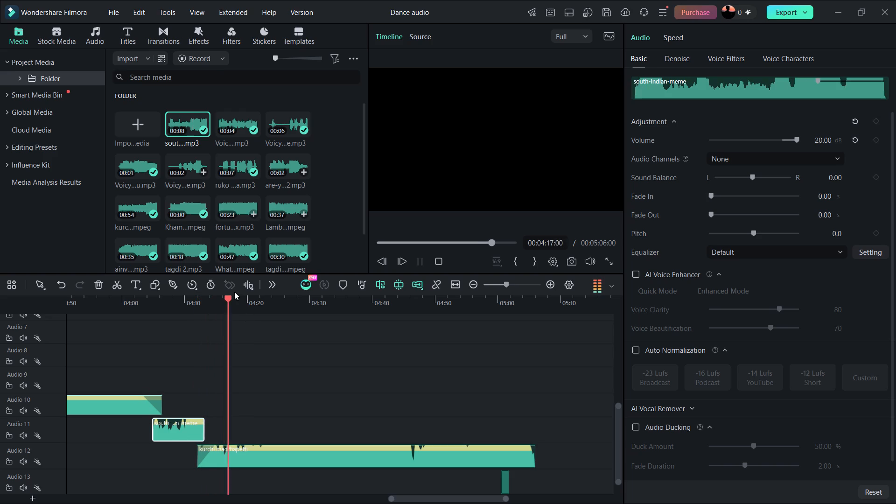
drag(237, 299, 170, 309)
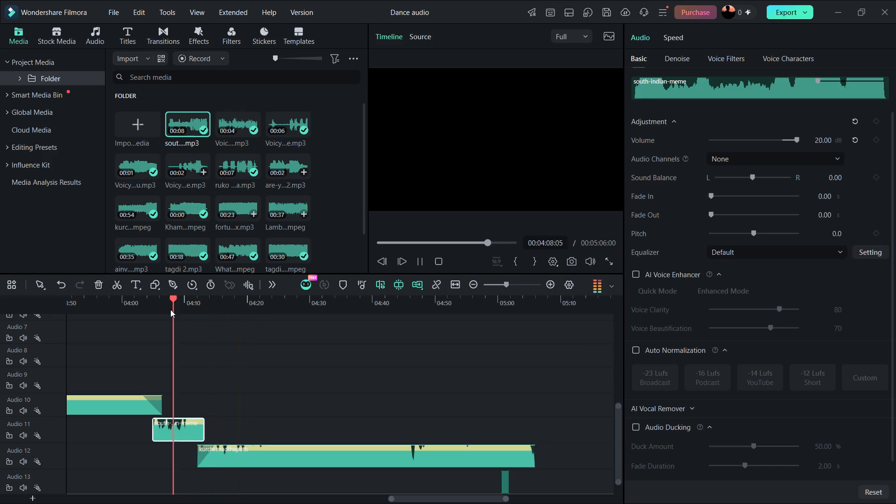
drag(170, 309, 160, 311)
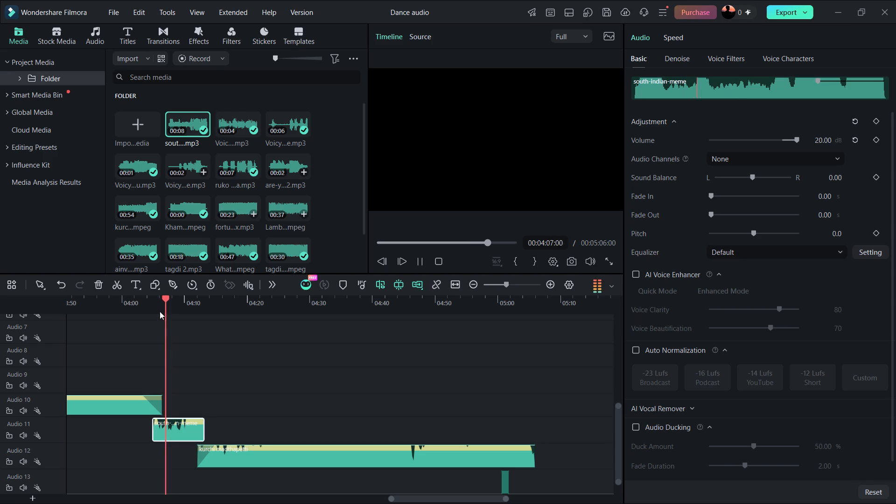
drag(177, 298, 170, 299)
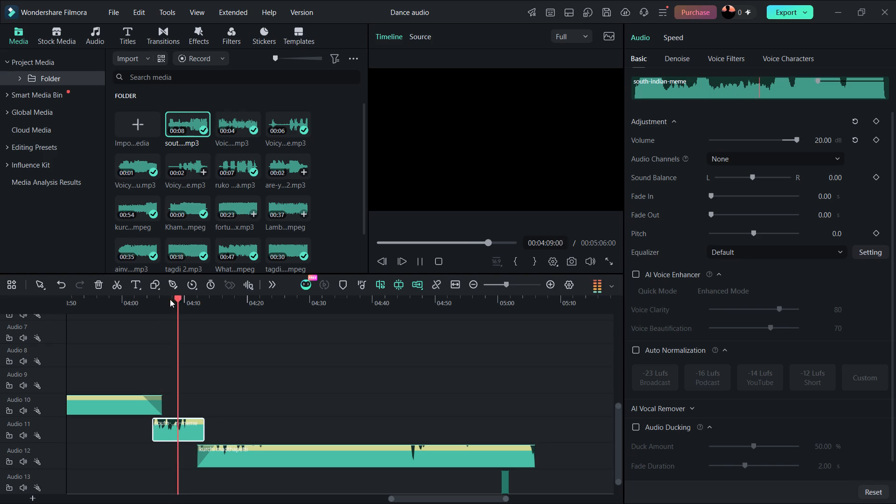
drag(170, 299, 158, 300)
key(space)
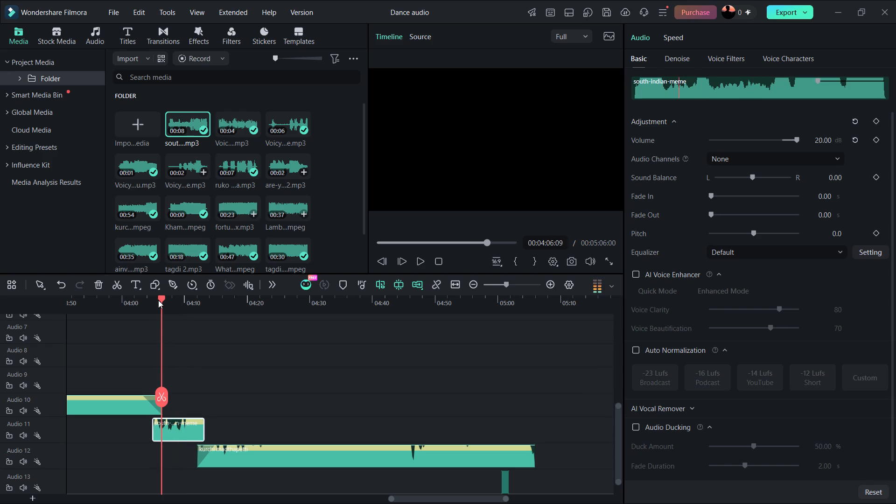
click(113, 284)
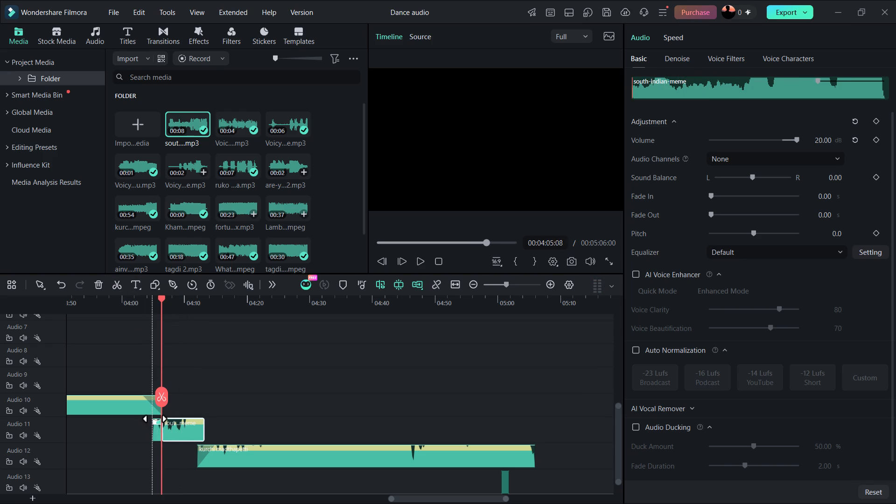
click(154, 437)
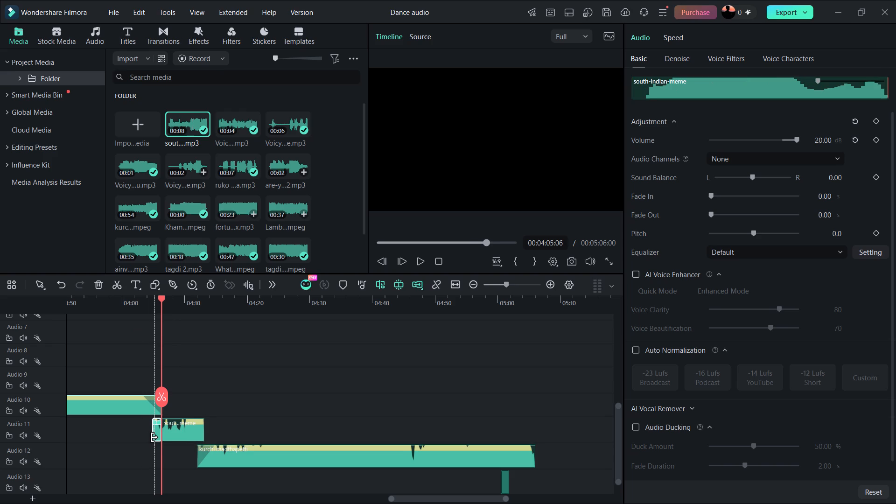
key(Delete)
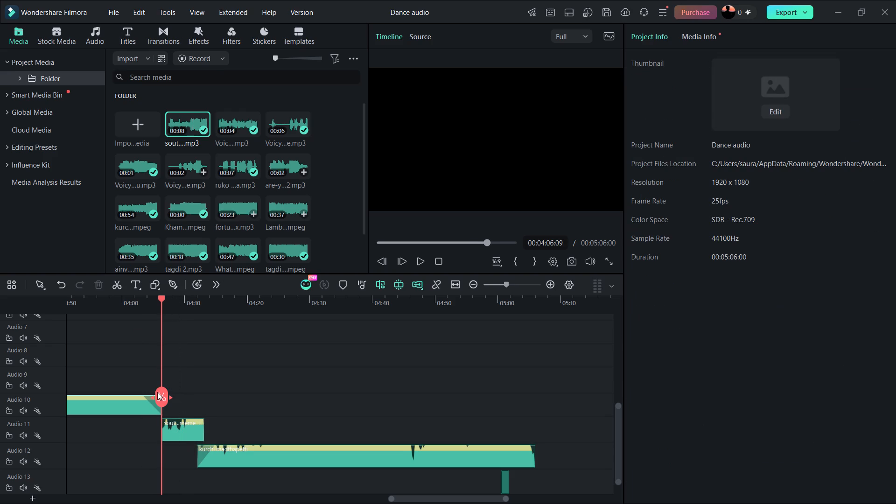
Play the trimmed south-indian-meme clip and split it at 00:04:08:00 on Audio 11.
drag(159, 392, 152, 392)
key(space)
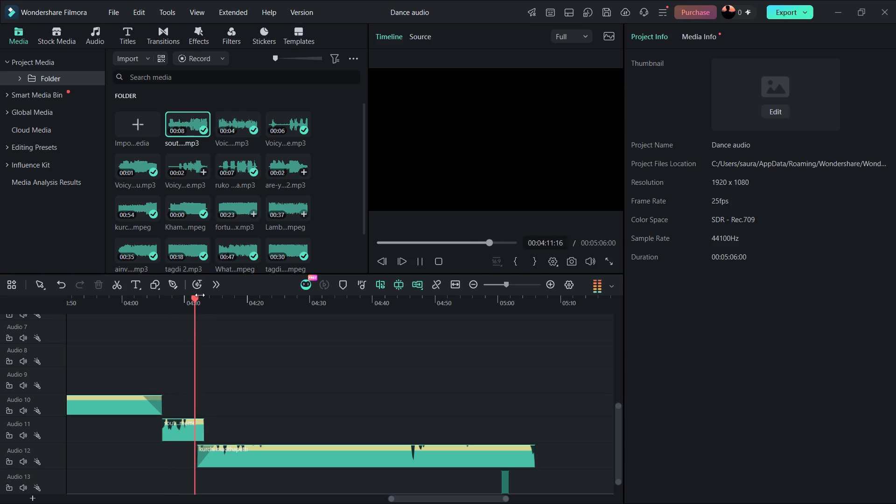
drag(203, 296, 184, 299)
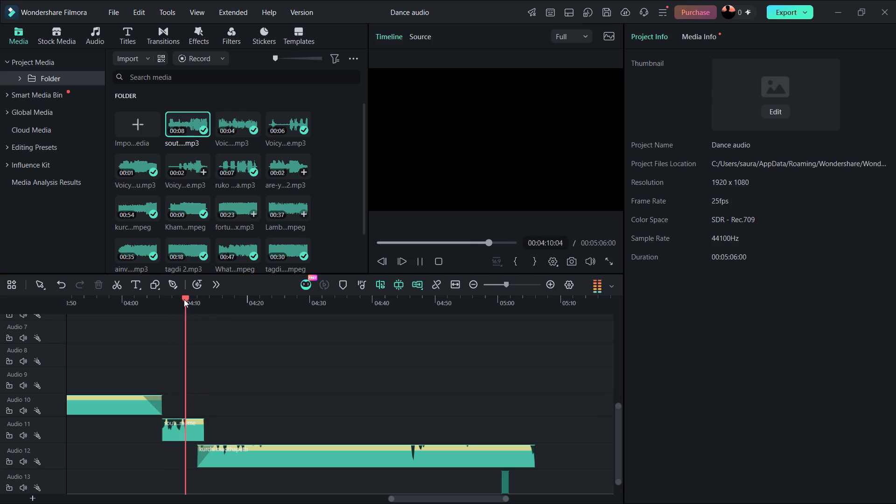
drag(184, 299, 179, 299)
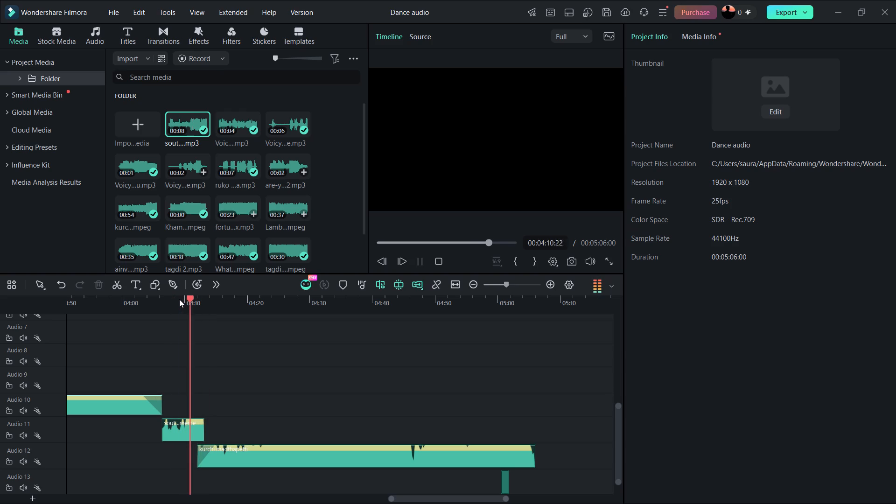
drag(194, 299, 171, 299)
key(space)
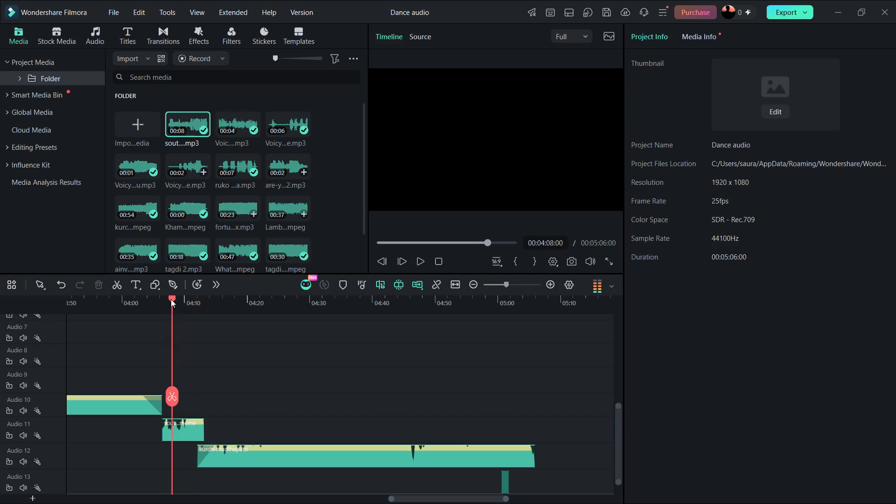
click(170, 402)
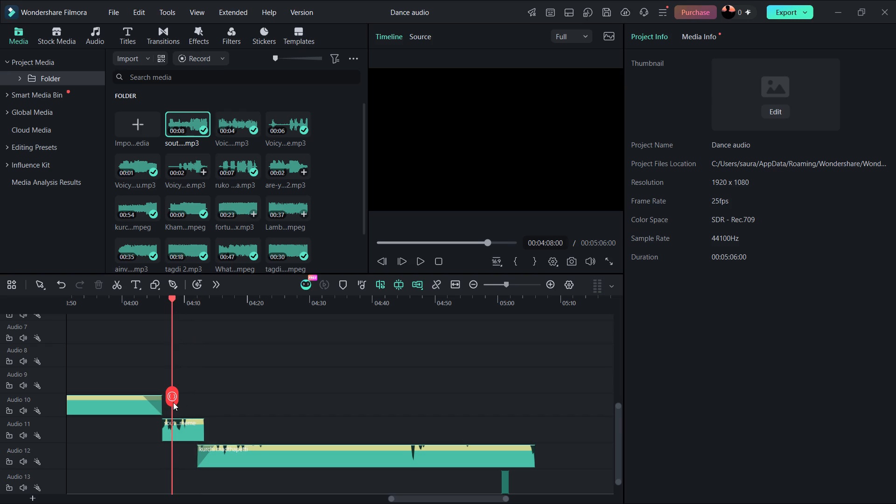
Split south-indian-meme again at about 00:04:09 and delete both pieces before that cut.
key(space)
key(space)
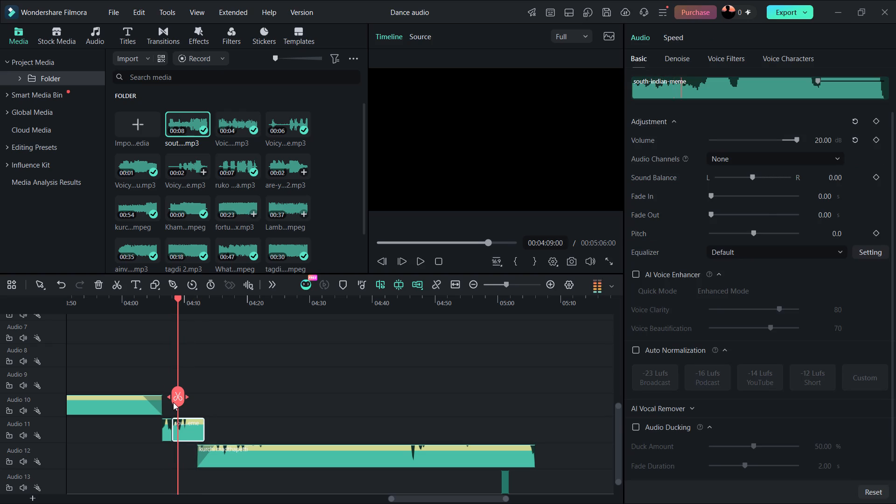
key(space)
key(space)
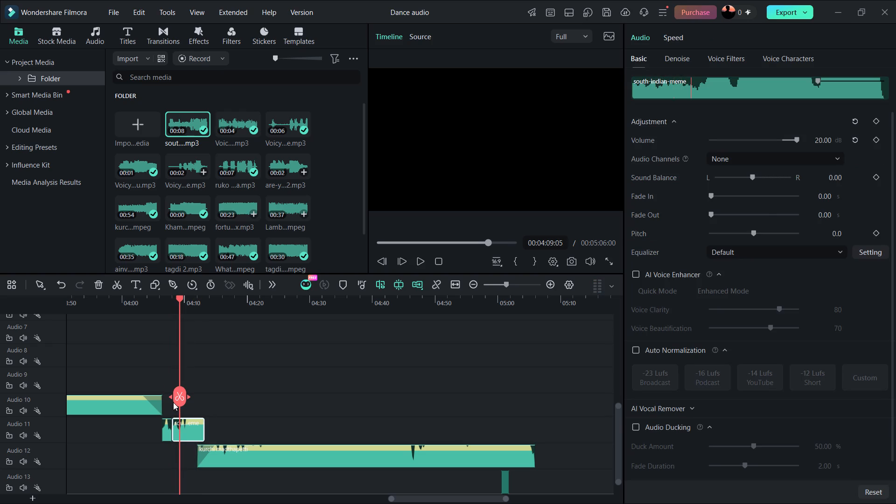
key(ctrl+b)
click(176, 427)
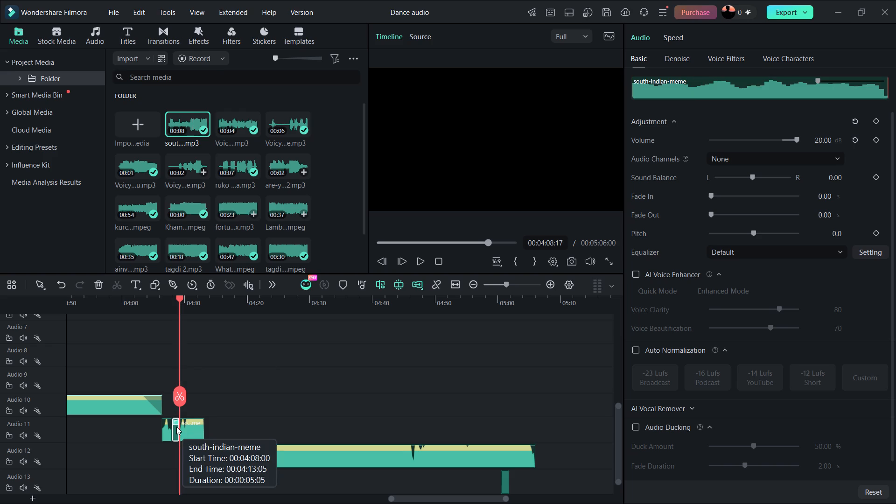
key(Delete)
click(168, 427)
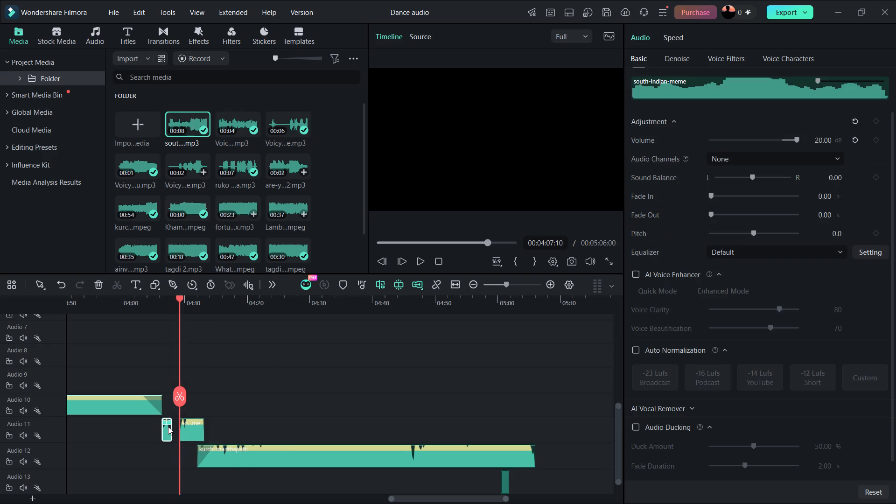
key(Delete)
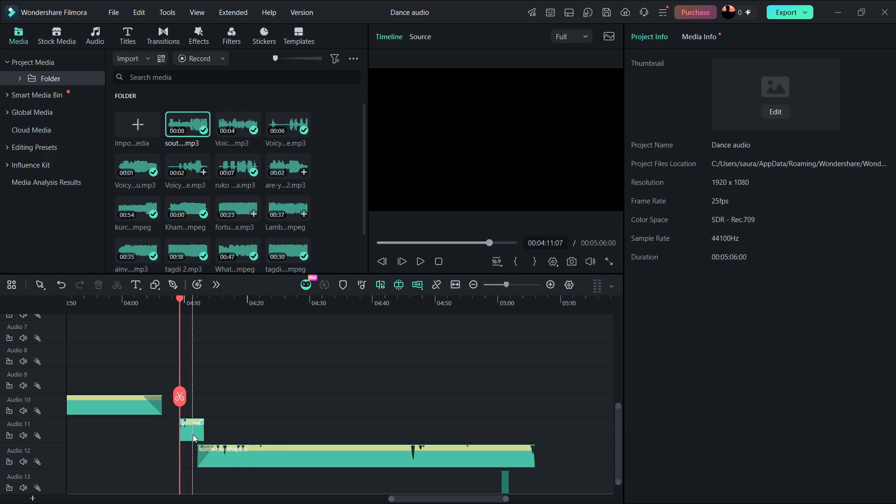
Move the remaining south-indian-meme piece earlier on Audio 11, overlapping fortuner's fade-out by about 1 second, and play the transition.
drag(193, 434, 177, 433)
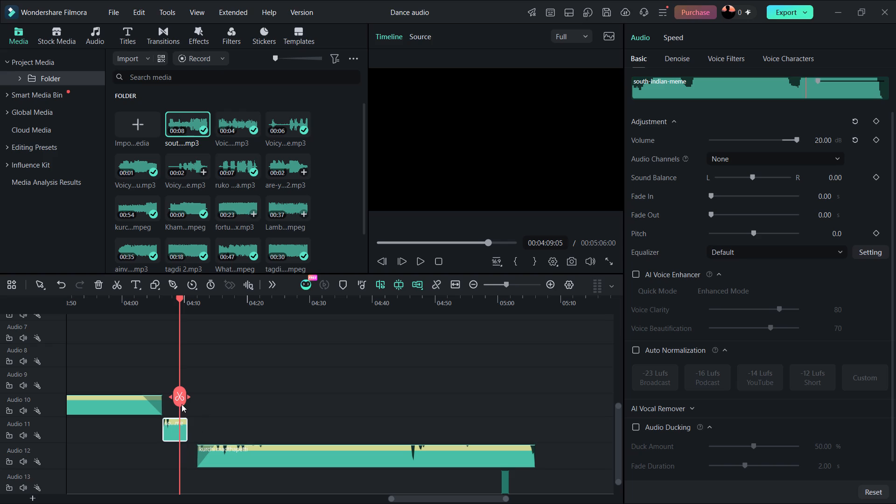
drag(181, 402, 140, 398)
key(space)
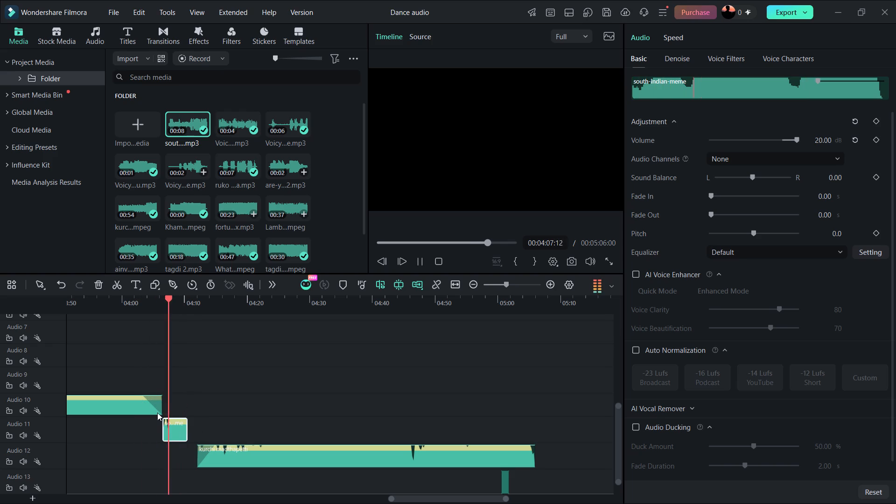
drag(180, 436, 173, 434)
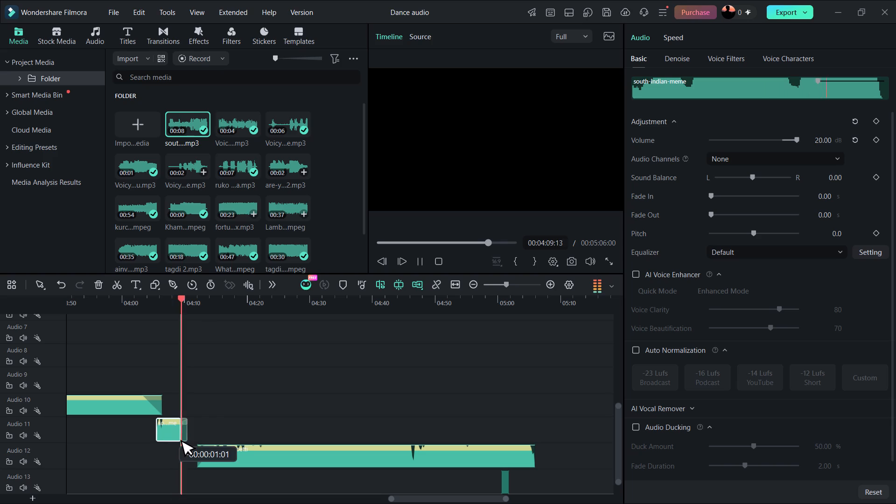
drag(173, 434, 178, 434)
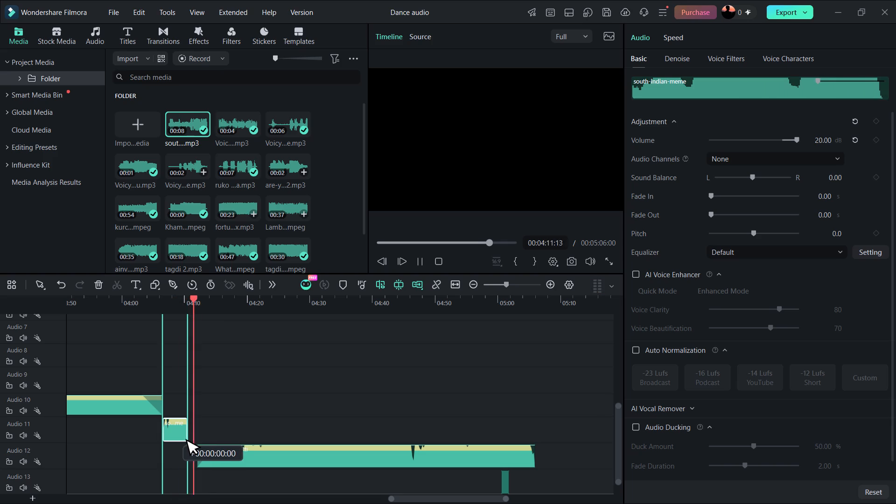
drag(178, 434, 175, 434)
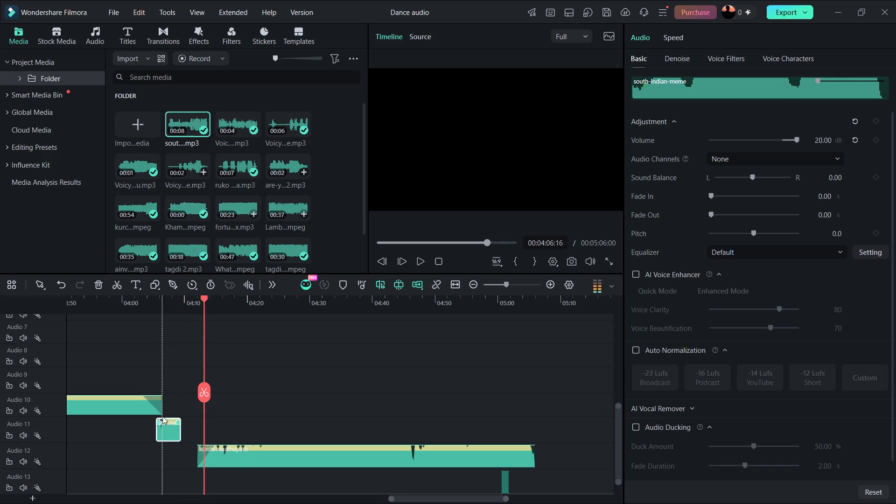
drag(201, 398, 143, 399)
key(space)
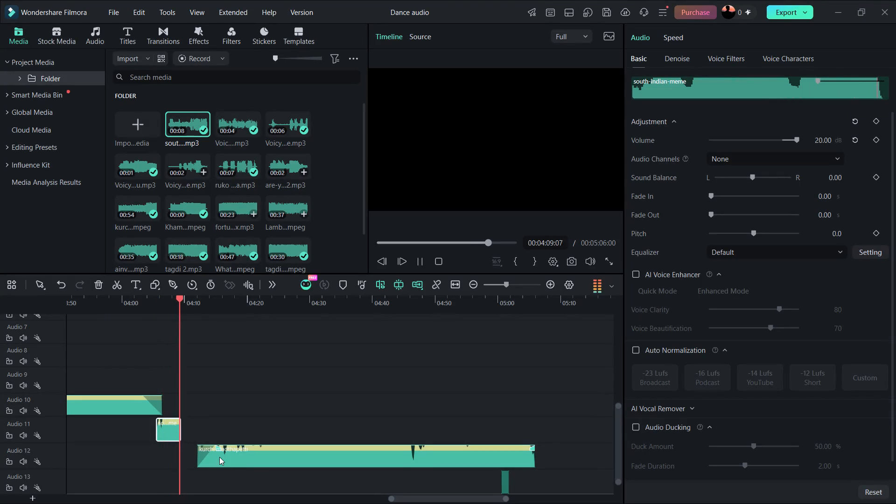
Move kurchi madthapetti about 2.5 seconds earlier to start at south-indian-meme's end, and play the transition.
drag(226, 461, 208, 459)
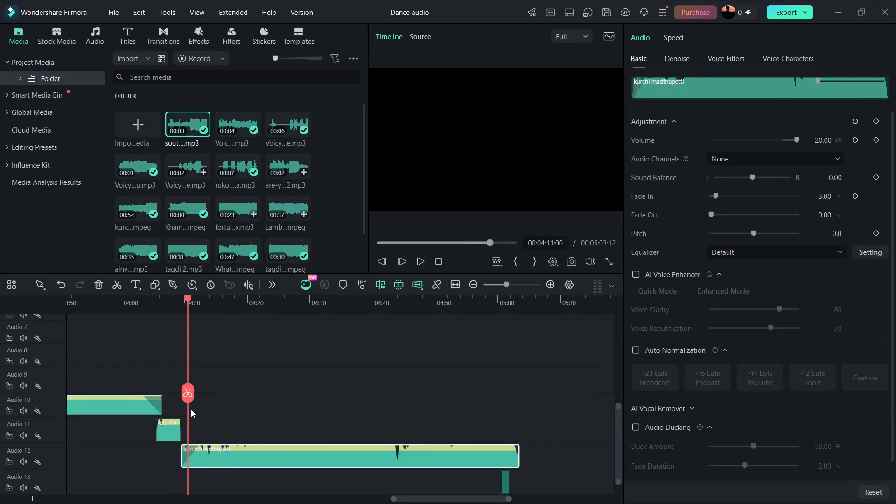
drag(192, 399, 145, 385)
key(space)
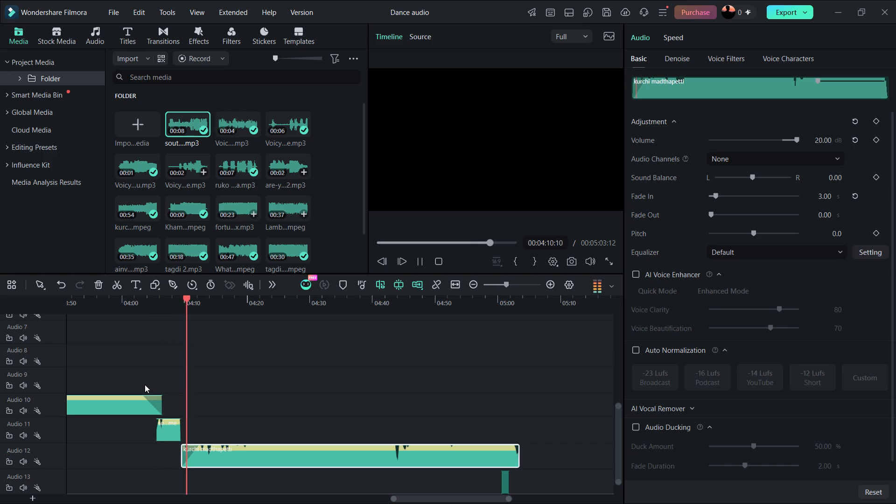
Fine-tune south-indian-meme to start near 00:04:06 and kurchi madthapetti just after 00:04:09 with a slight overlap, and play the transition.
drag(216, 454, 211, 455)
ctrl+scroll(168, 399, up, 5)
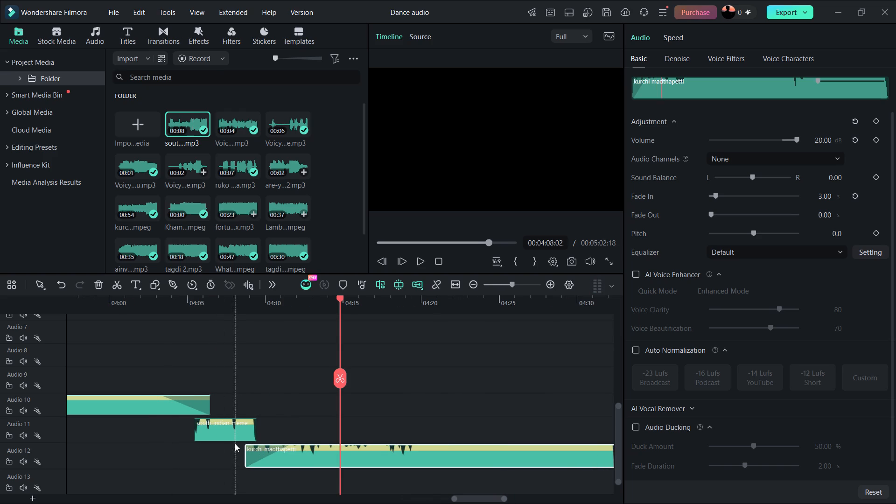
drag(227, 436, 234, 436)
drag(272, 451, 282, 450)
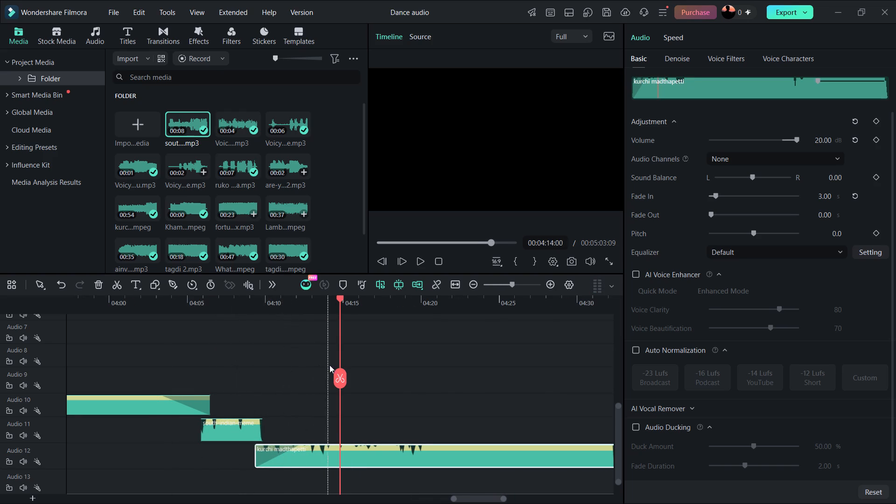
drag(339, 373, 188, 371)
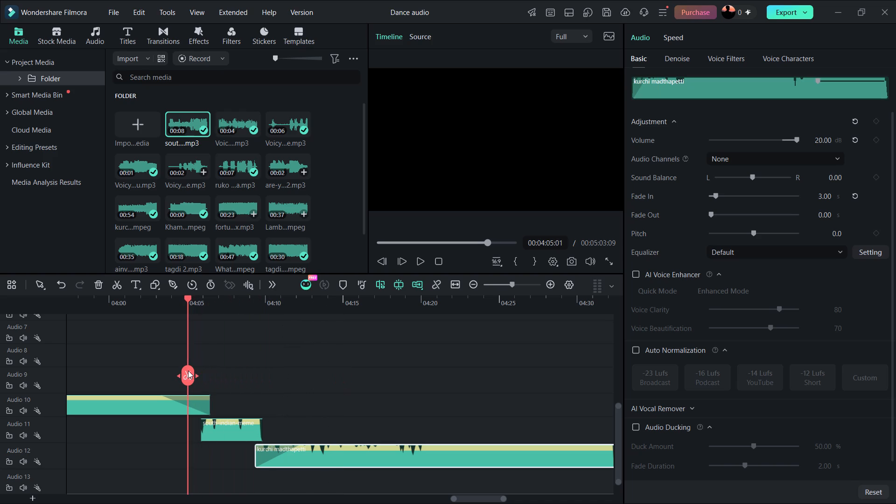
key(space)
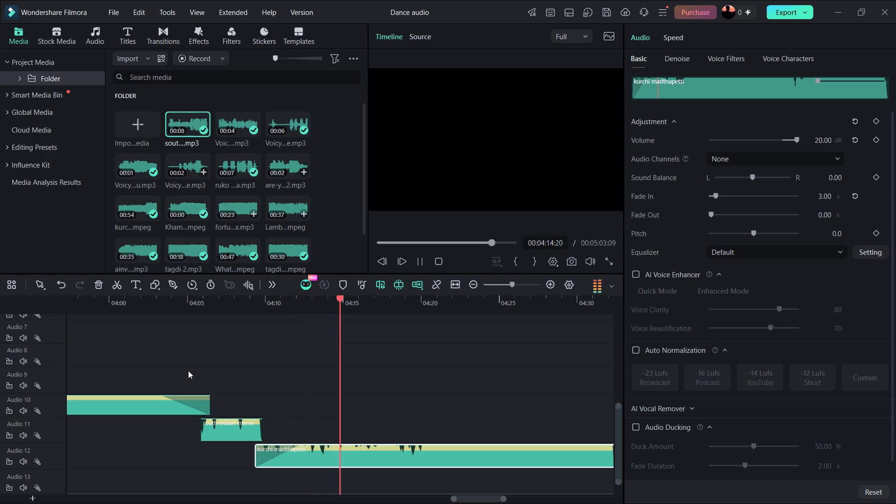
Move Voicy_khatam goodbye on Audio 13 to start at about 00:05:02:20, near kurchi madthapetti's end, and play the ending.
scroll(511, 481, left, 1)
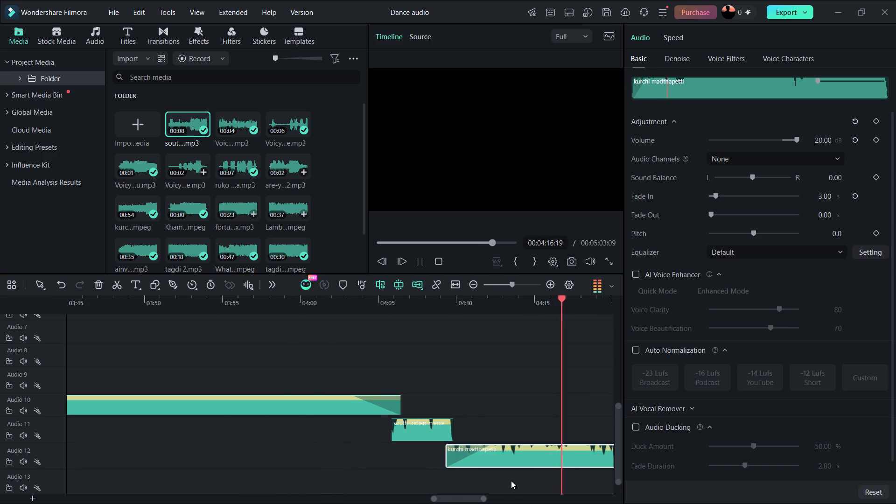
scroll(511, 481, left, 2)
ctrl+scroll(511, 481, down, 7)
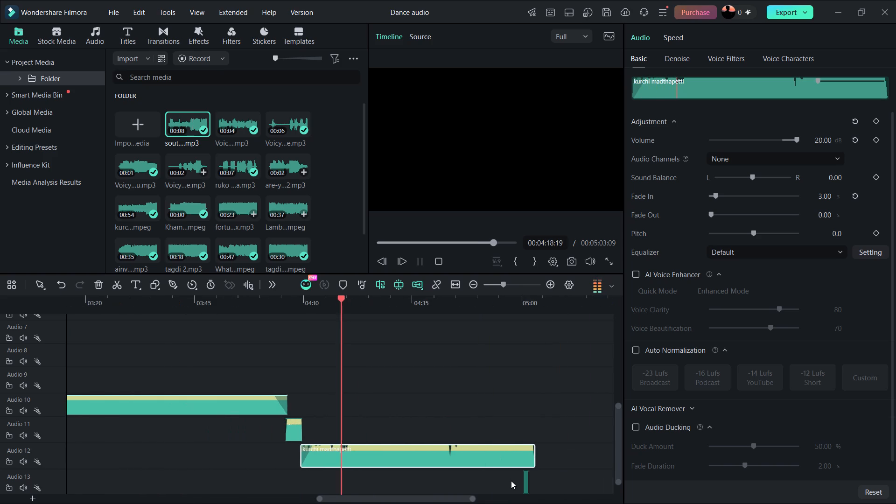
drag(525, 480, 541, 479)
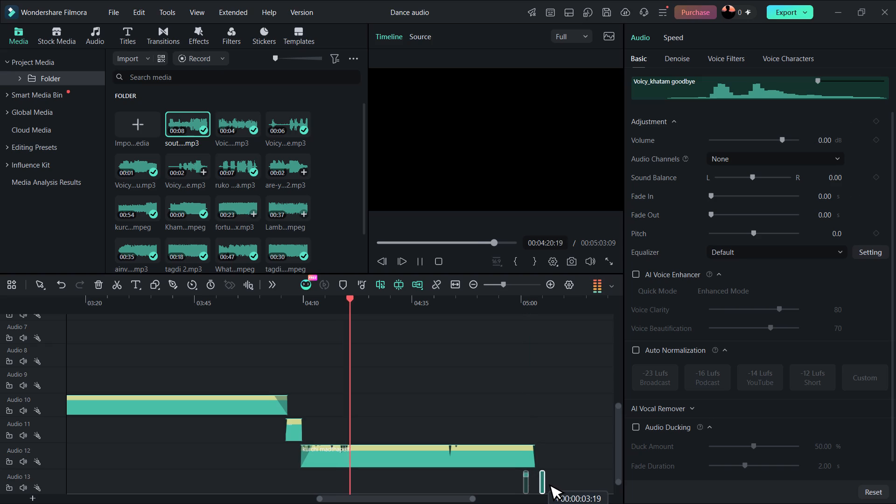
drag(541, 479, 535, 479)
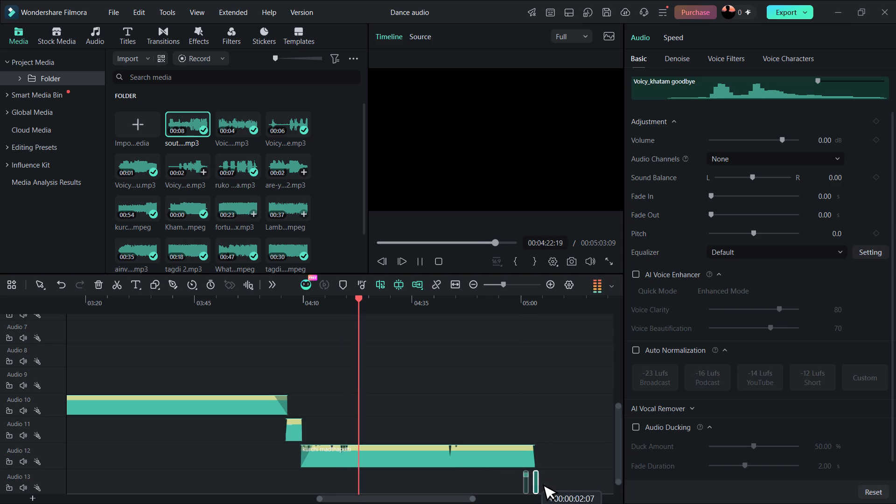
drag(535, 479, 536, 479)
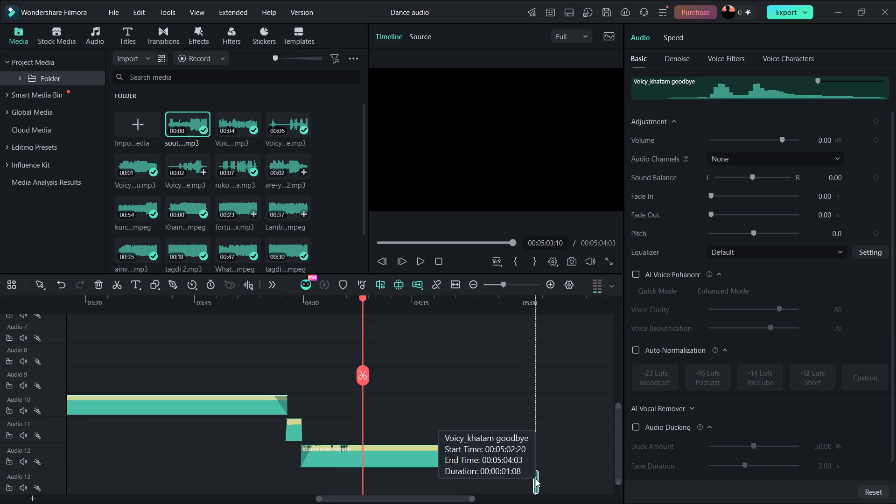
key(space)
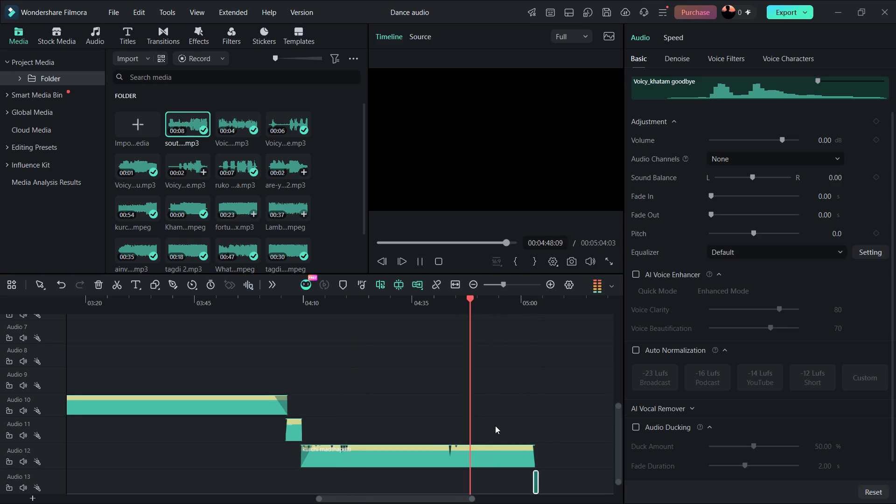
ctrl+scroll(568, 481, up, 3)
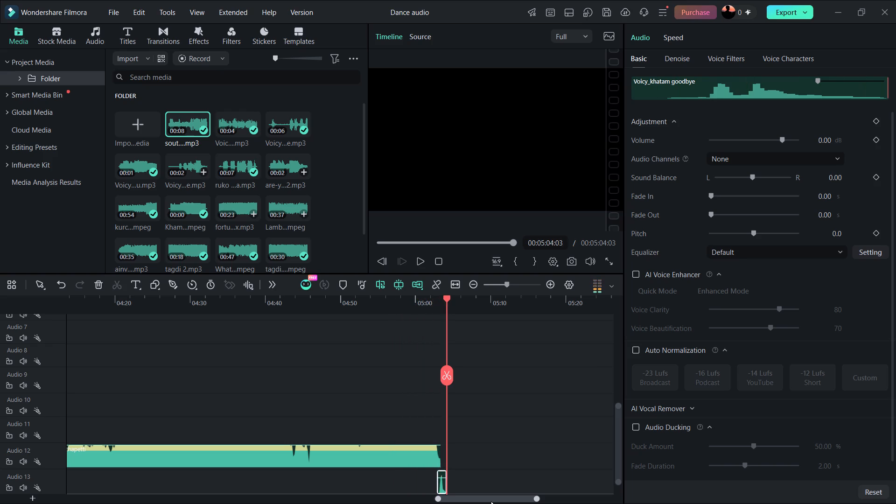
Return to the start of the timeline and play the mix from the beginning of kala paranda on Audio 1.
scroll(330, 329, right, 16)
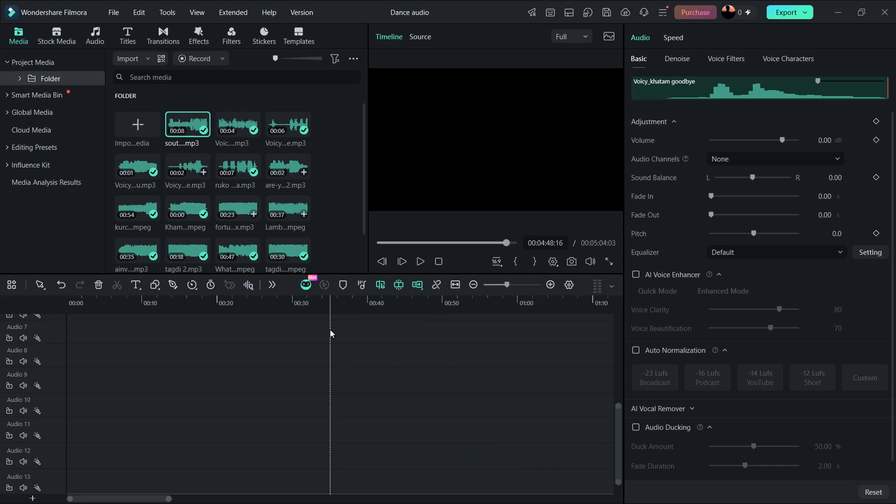
scroll(330, 329, right, 8)
scroll(330, 329, up, 4)
scroll(330, 329, right, 9)
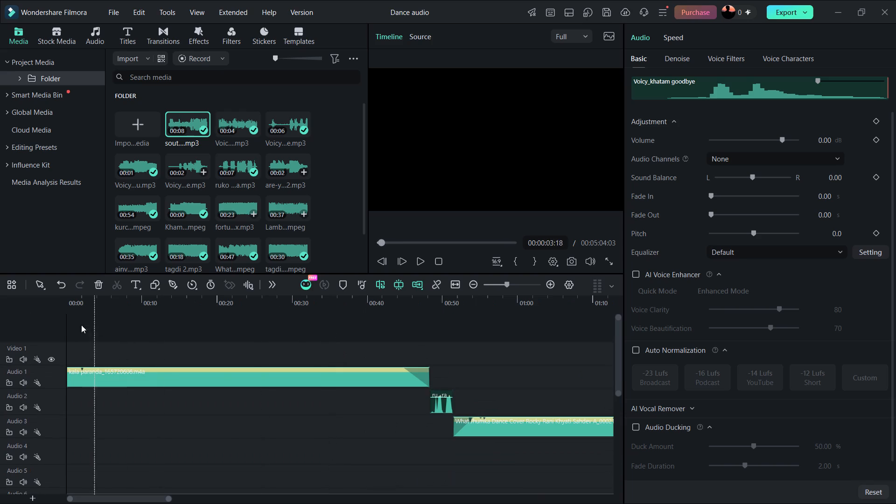
click(71, 374)
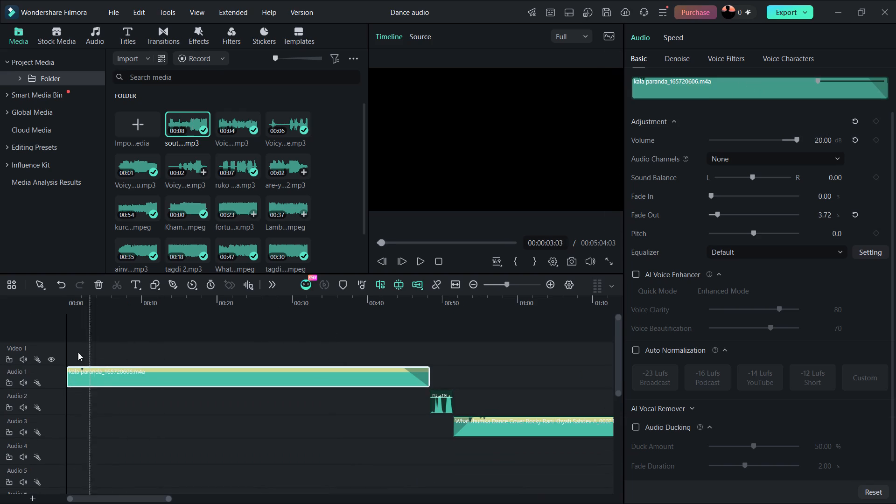
key(space)
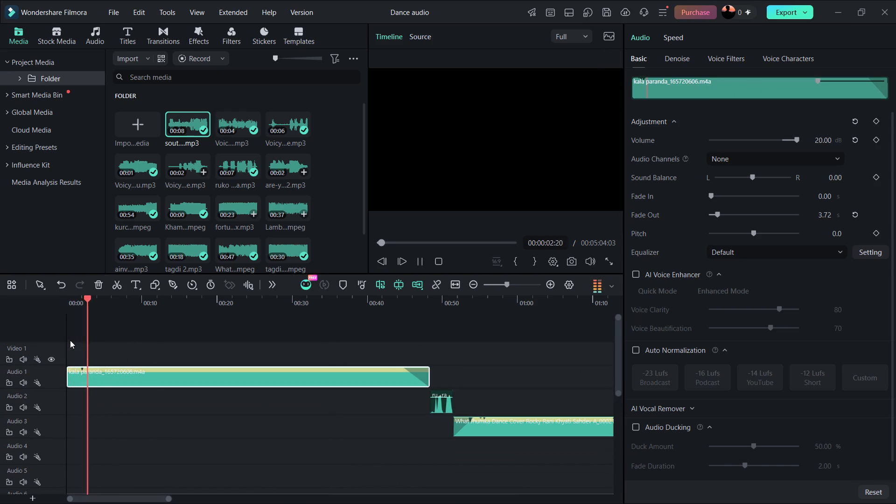
key(F17)
key(9)
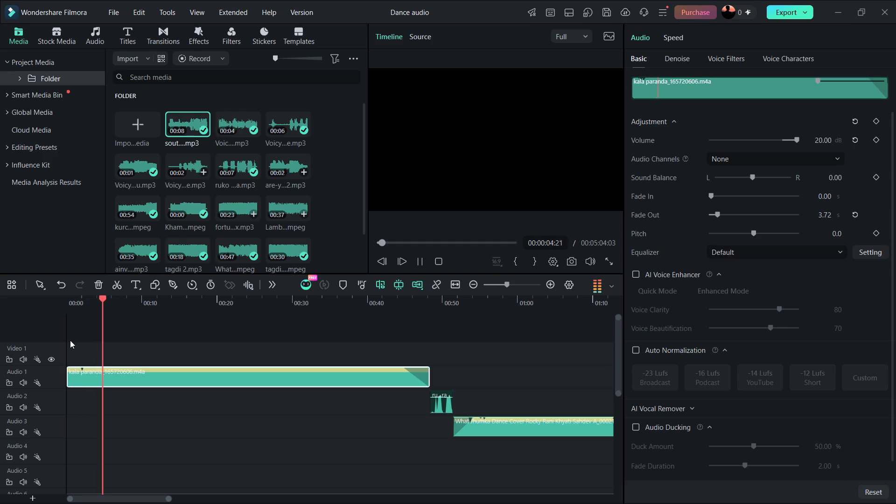
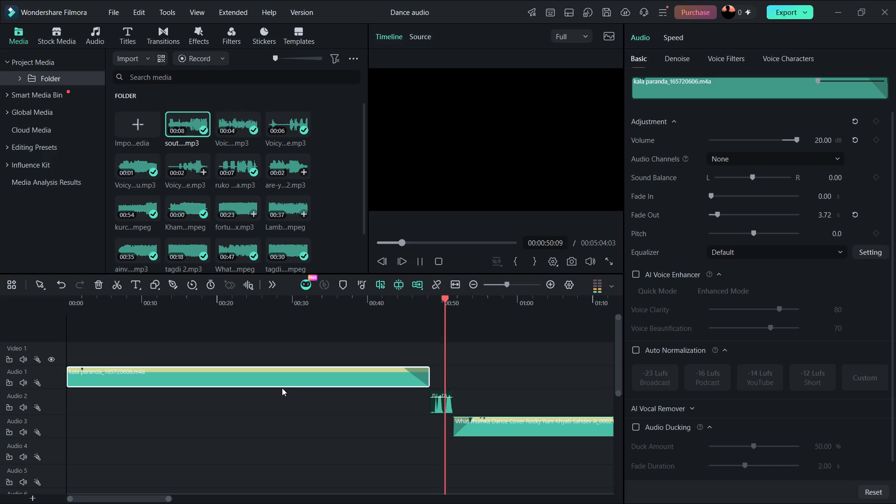
Move ruko zara on Audio 2 earlier to start about half a second before kala paranda ends, and play the transition.
key(space)
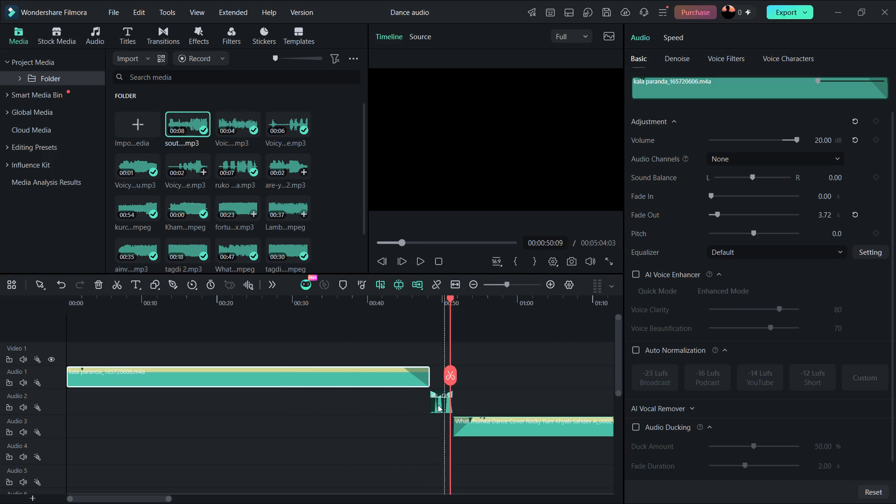
drag(440, 405, 439, 405)
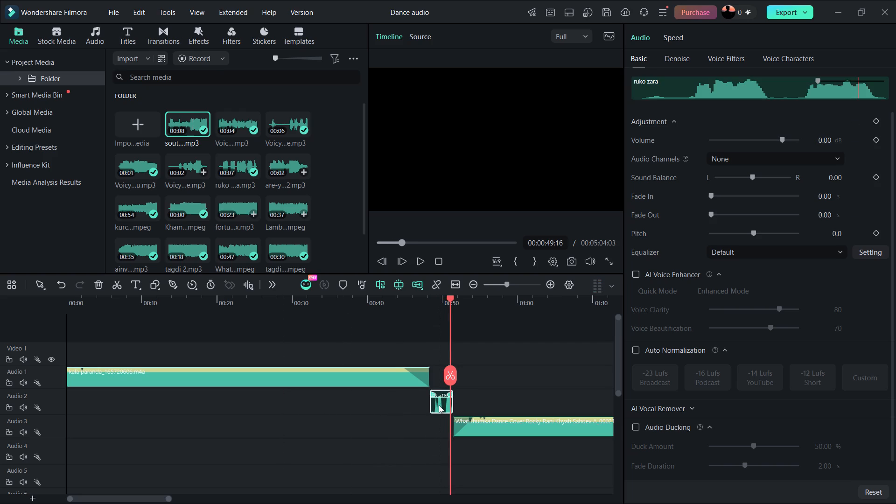
drag(439, 405, 431, 405)
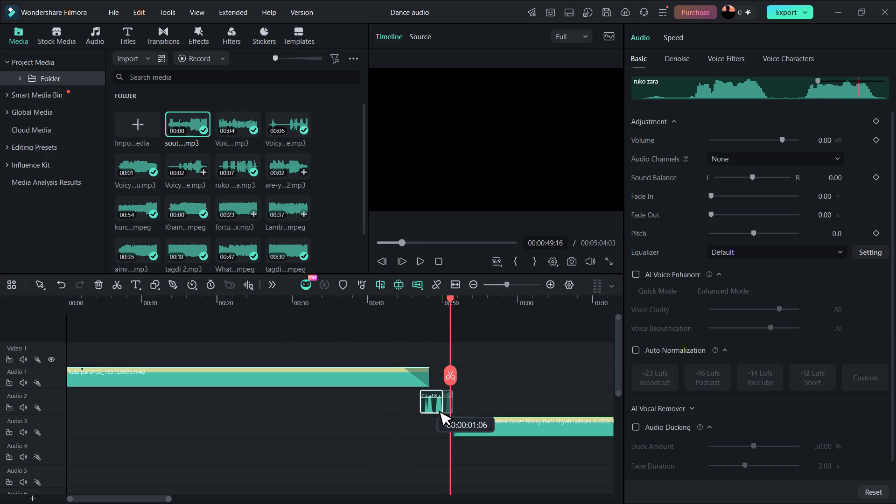
drag(431, 405, 435, 405)
ctrl+scroll(435, 405, up, 3)
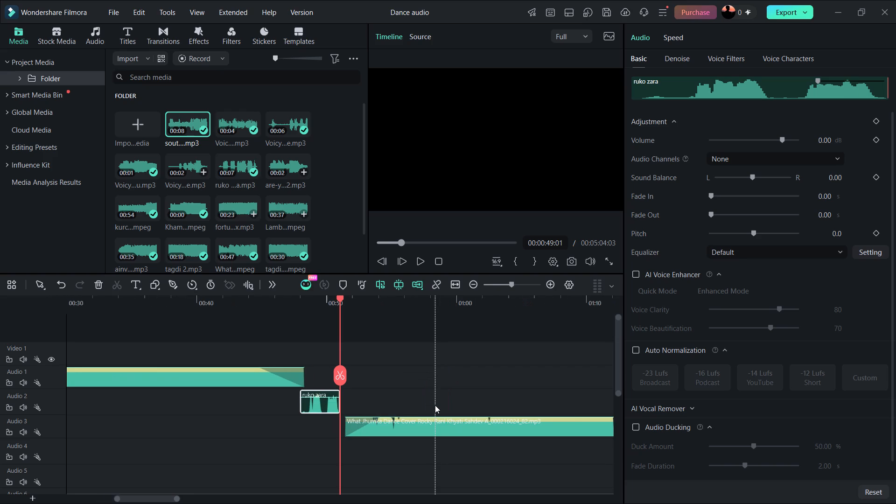
ctrl+scroll(435, 405, up, 1)
drag(309, 405, 308, 405)
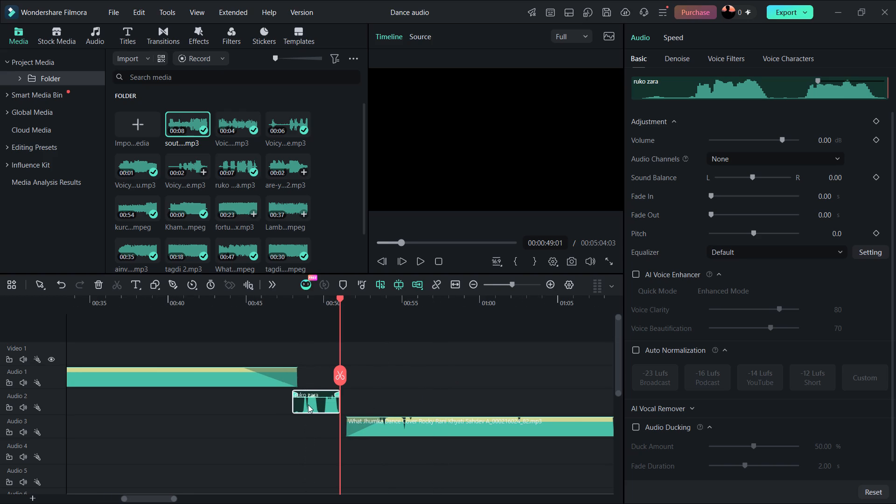
drag(308, 405, 305, 404)
drag(343, 371, 296, 373)
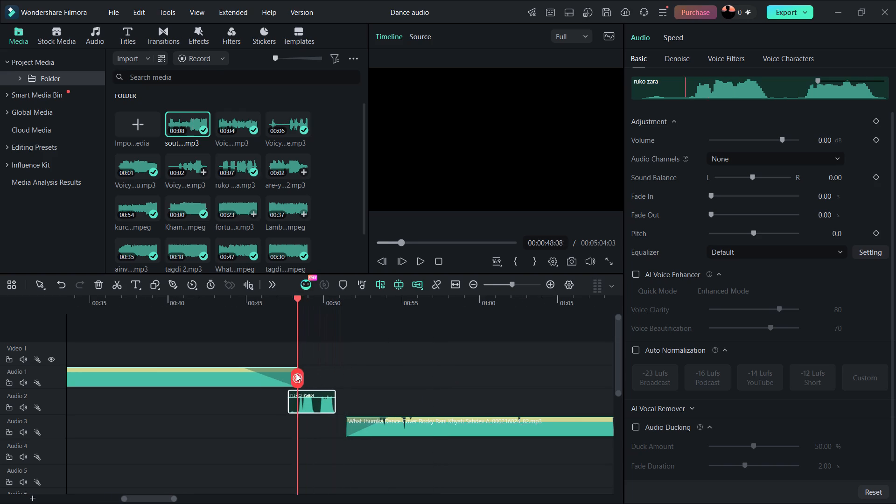
drag(296, 373, 273, 373)
key(space)
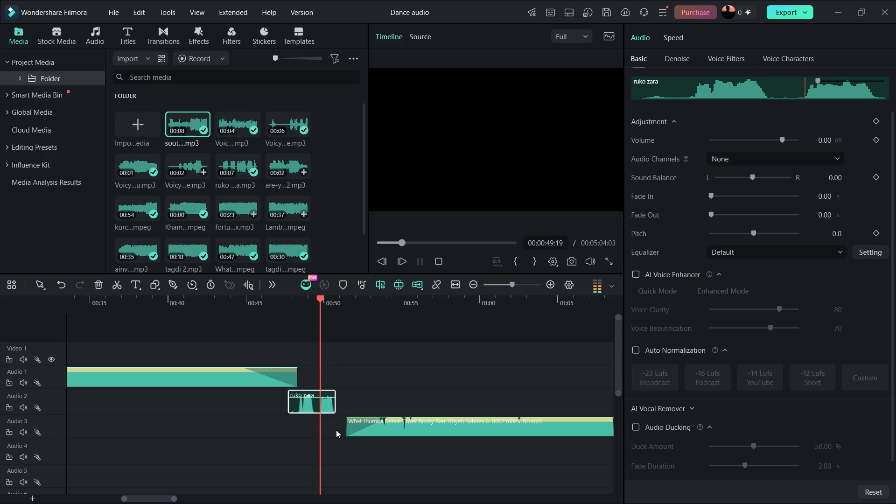
Move What Jhumka on Audio 3 earlier to start just before ruko zara's end, near 00:00:50:13, and play the transition.
drag(389, 428, 378, 428)
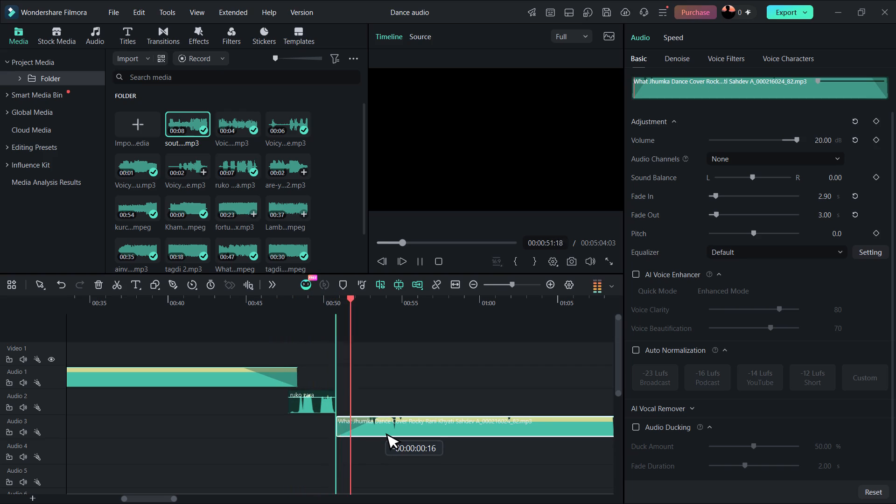
drag(378, 428, 375, 428)
drag(358, 375, 282, 376)
key(space)
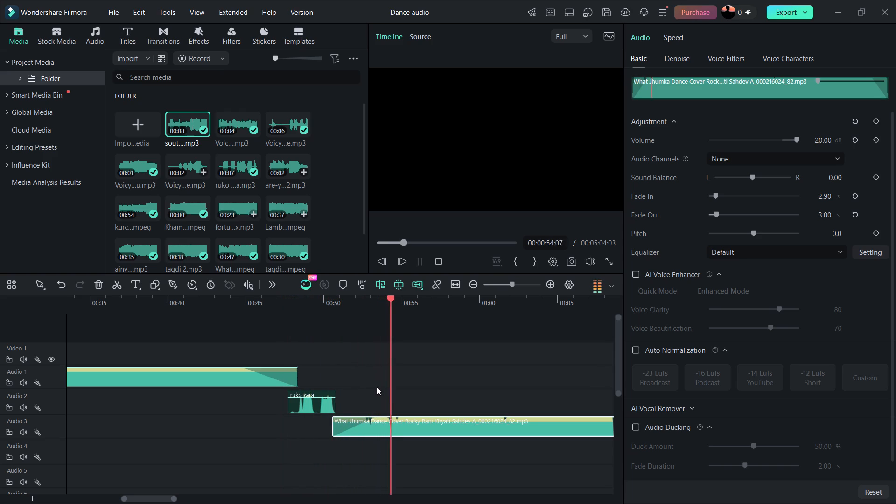
Move Voicy_doctor ho na tm on Audio 4 about 1 second earlier, slightly overlapping What Jhumka's end, and play the transition.
scroll(377, 387, left, 2)
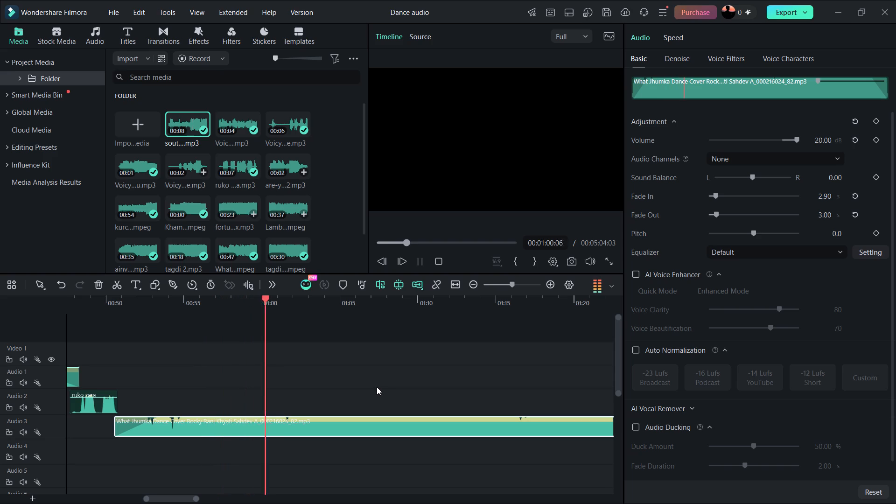
scroll(377, 387, left, 1)
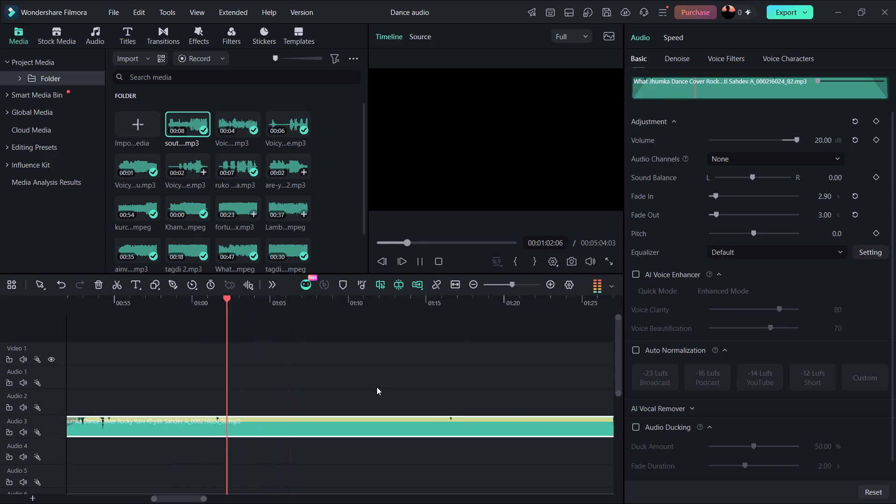
scroll(377, 387, left, 1)
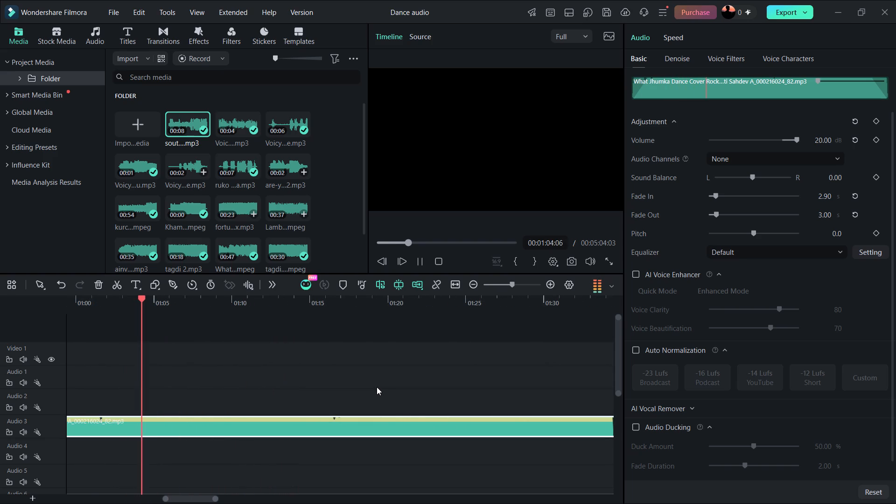
scroll(377, 387, left, 2)
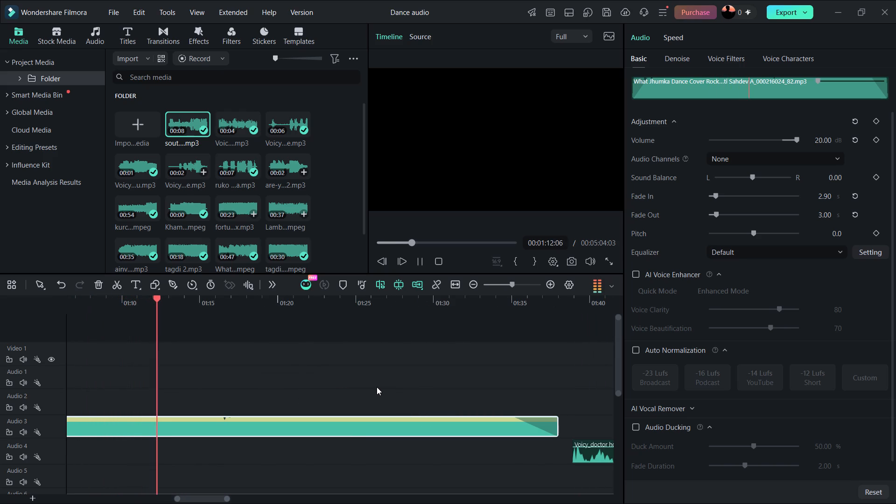
scroll(377, 387, left, 1)
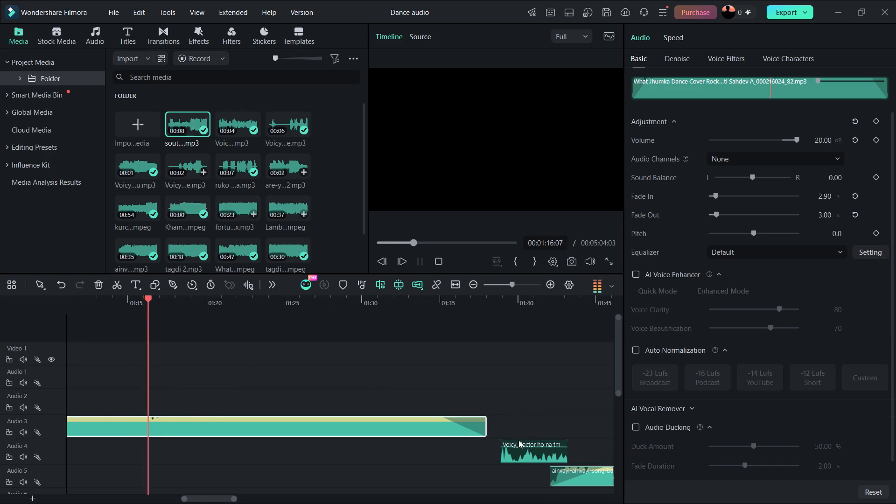
drag(524, 448, 524, 427)
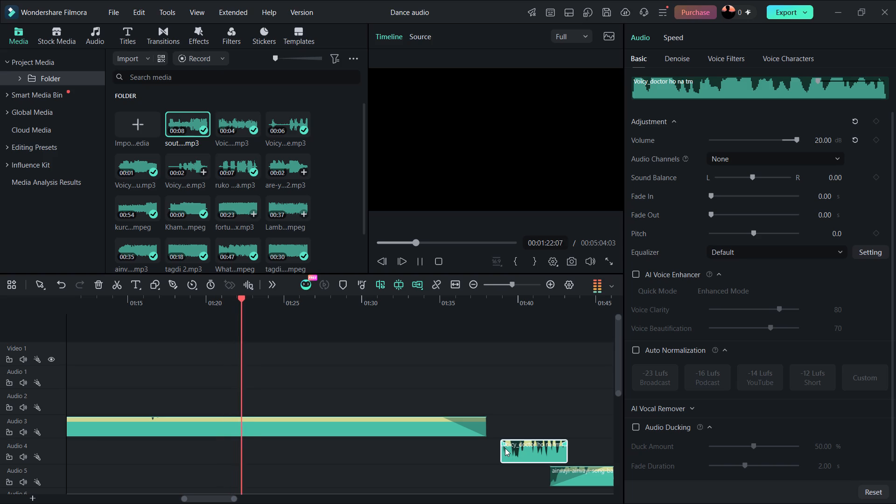
drag(532, 448, 514, 452)
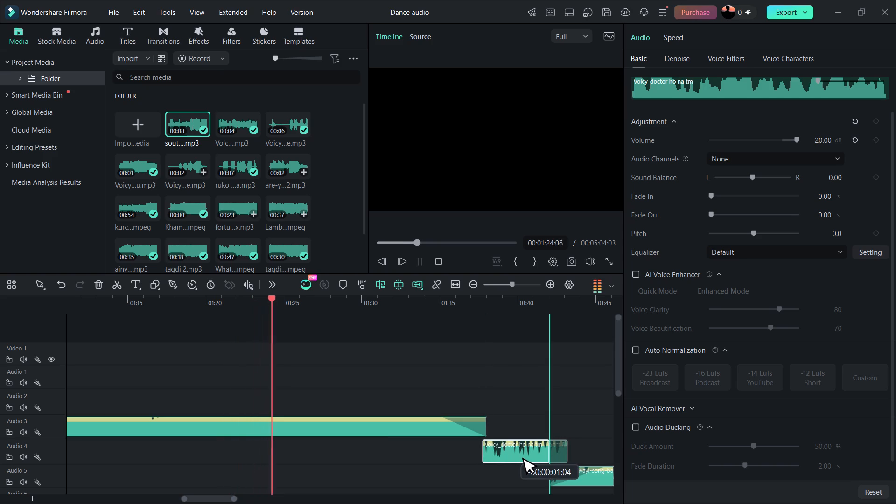
drag(514, 452, 513, 453)
key(space)
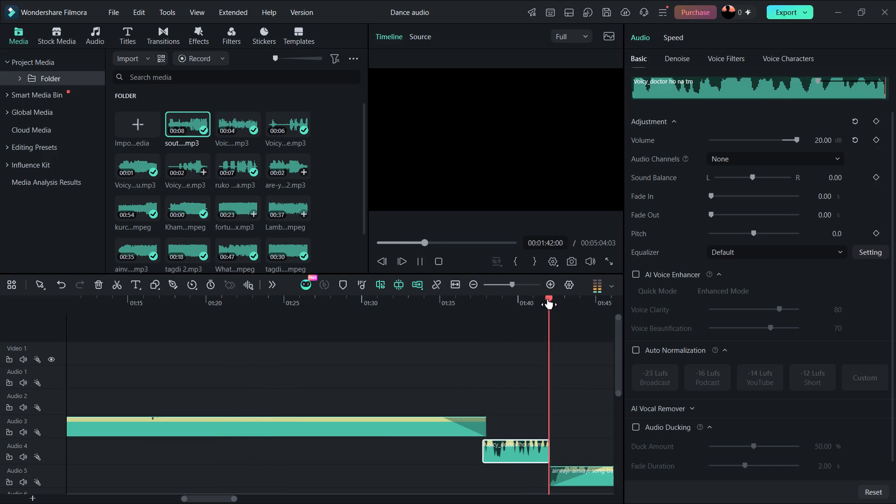
drag(551, 299, 434, 321)
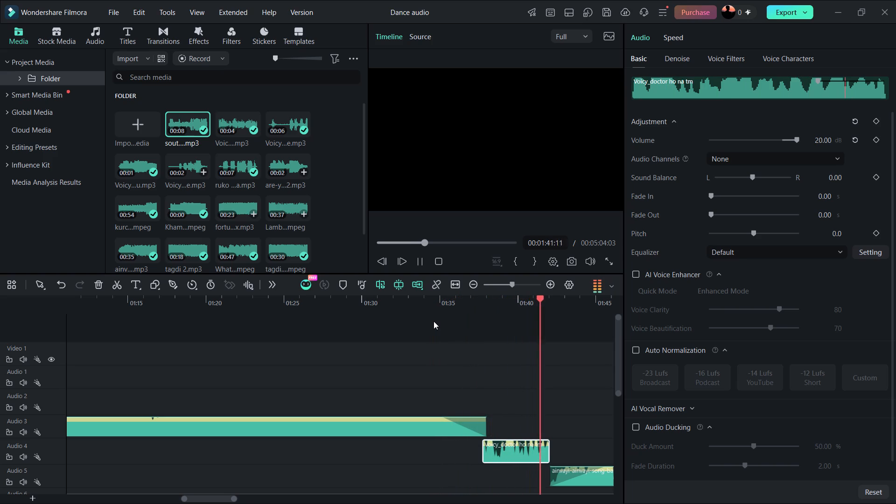
Move ainvayi-ainvayi on Audio 5 earlier to start at about 00:01:40:10, overlapping Voicy_doctor ho na tm, and play the transition.
drag(574, 478, 559, 480)
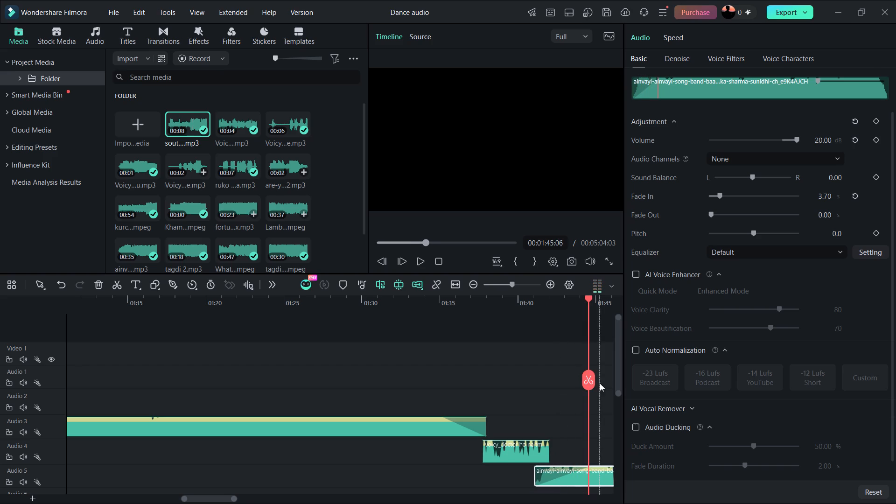
drag(590, 387, 472, 406)
key(space)
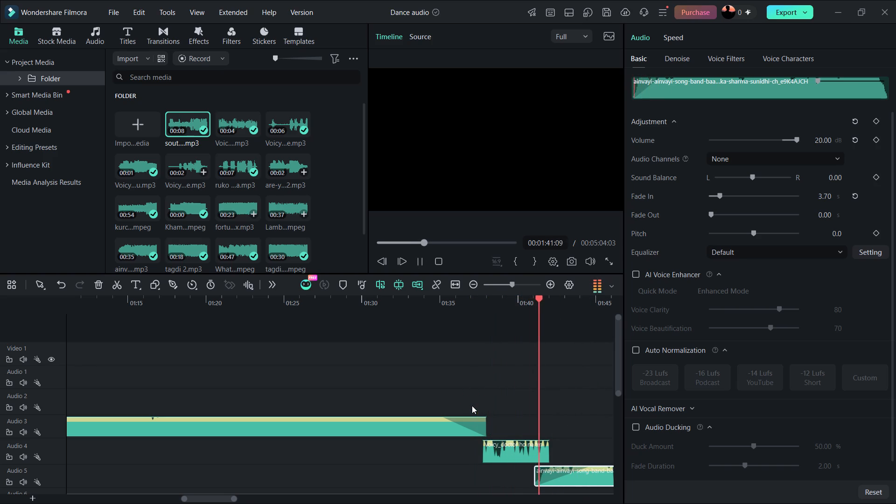
drag(566, 478, 555, 480)
drag(571, 400, 430, 398)
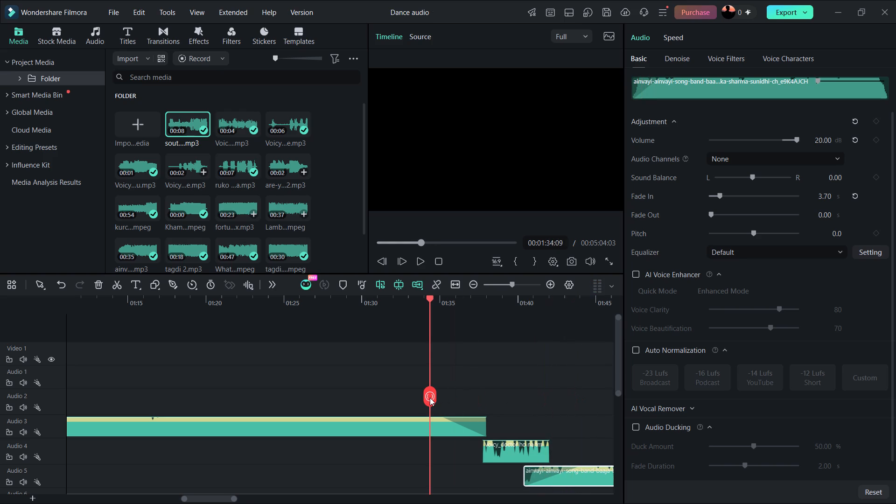
key(space)
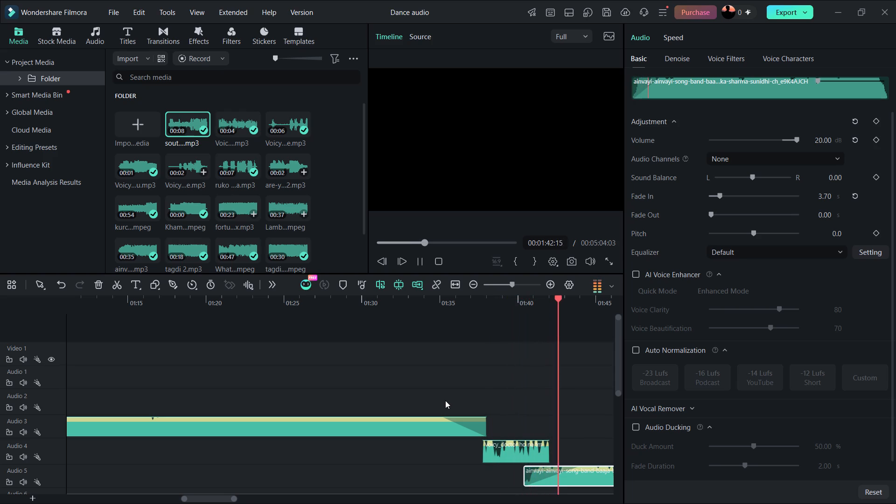
Move Khamosshhh on Audio 6 earlier to start at about 00:02:15, slightly overlapping ainvayi-ainvayi's end, and play the transition.
scroll(504, 415, left, 2)
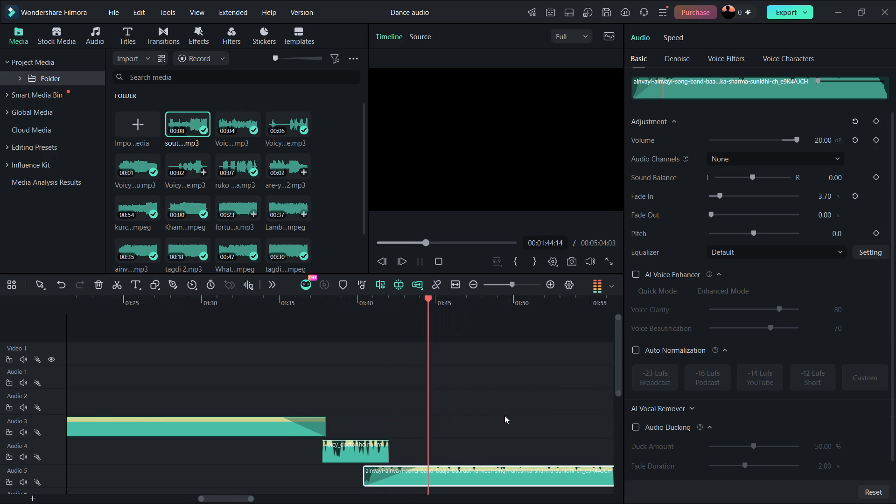
scroll(504, 415, left, 1)
ctrl+scroll(504, 415, down, 2)
scroll(504, 415, left, 1)
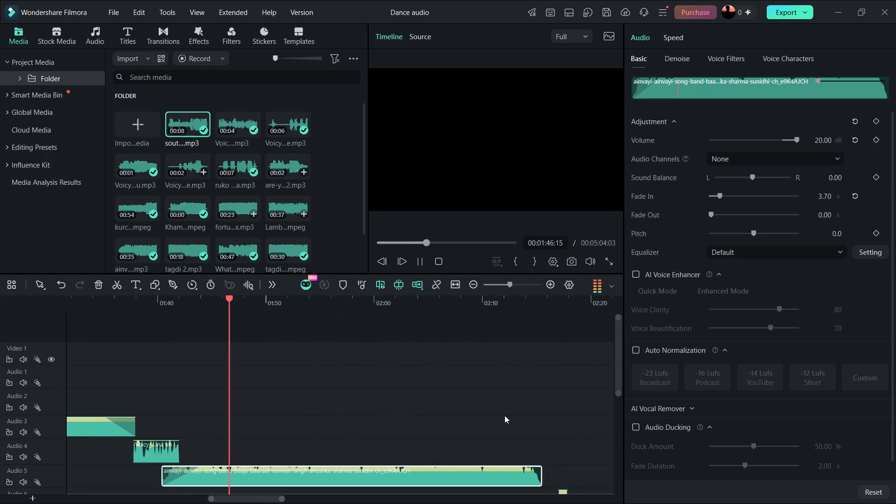
scroll(504, 415, left, 1)
scroll(504, 415, down, 1)
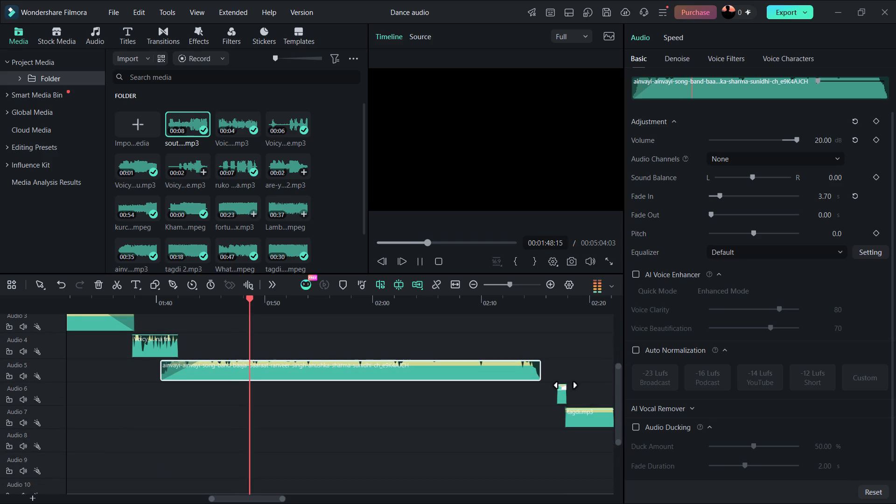
drag(564, 399, 563, 399)
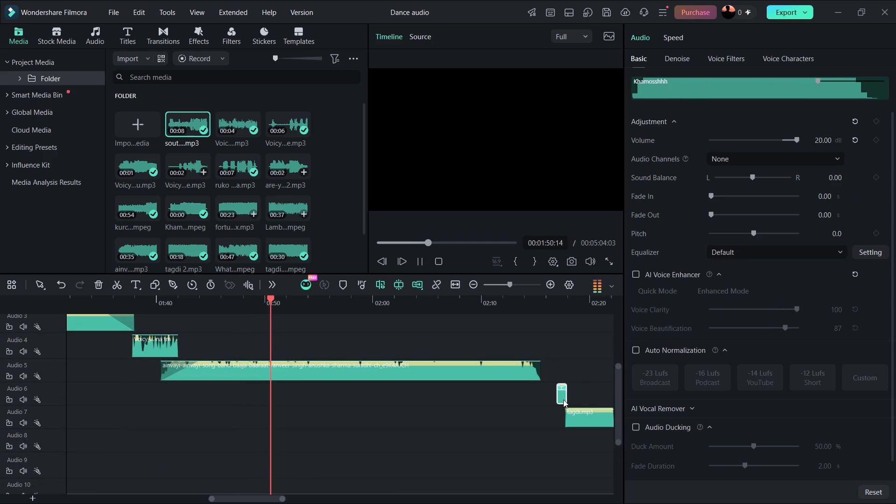
drag(563, 399, 545, 402)
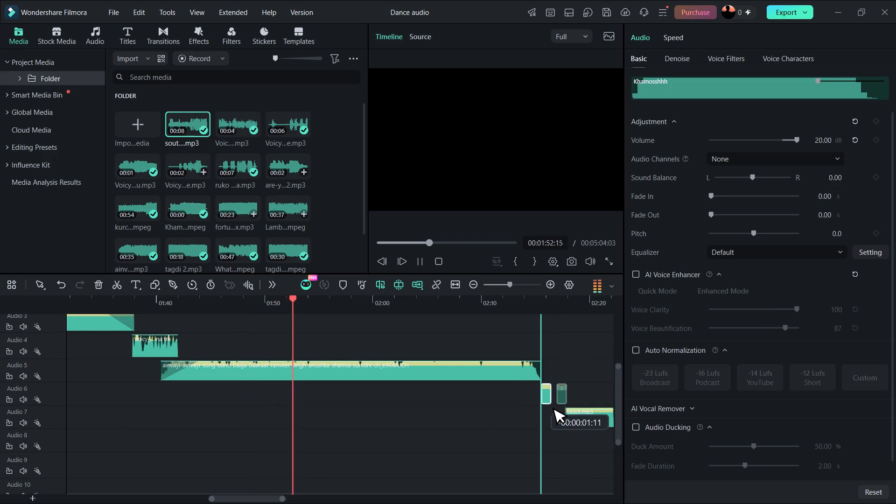
drag(545, 402, 544, 403)
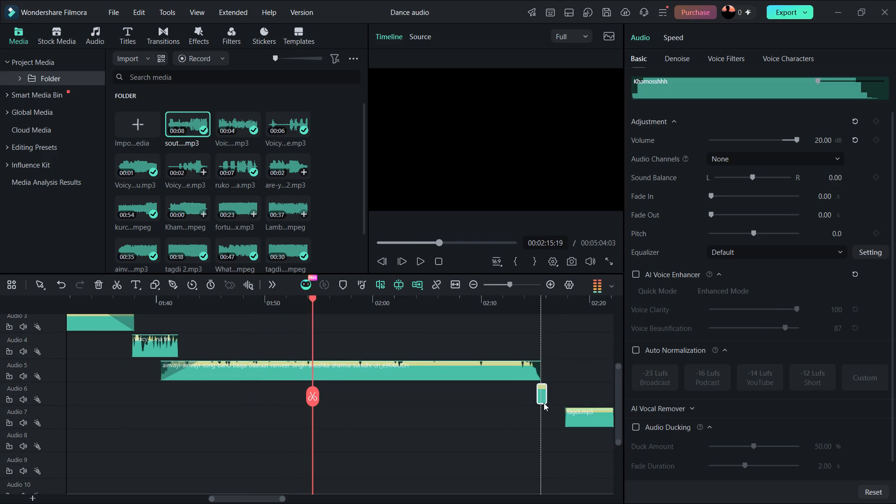
ctrl+scroll(544, 403, up, 2)
scroll(544, 403, left, 1)
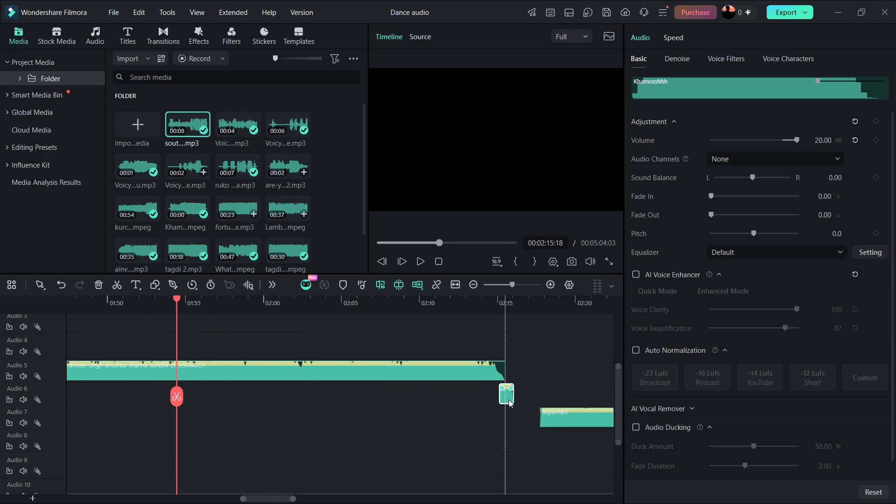
click(480, 388)
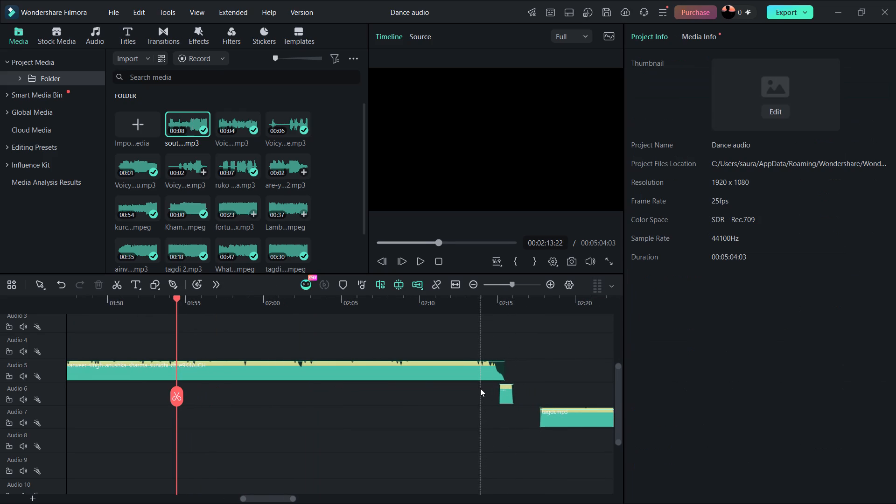
key(space)
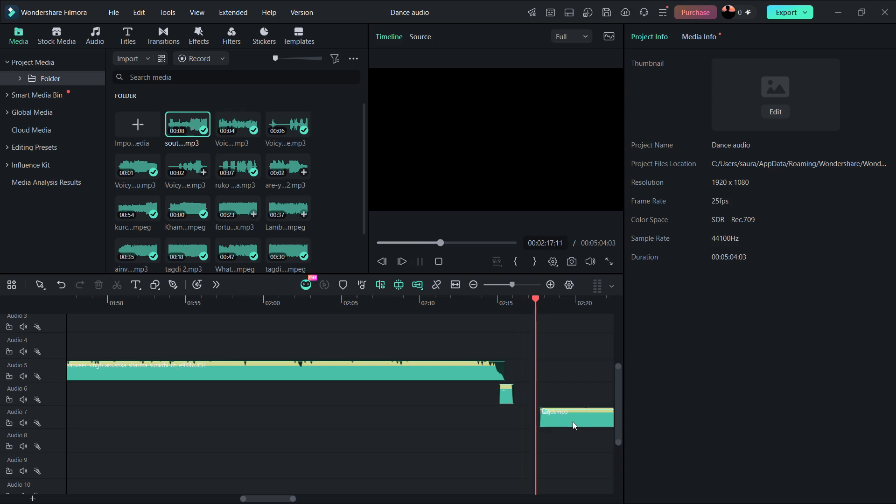
Move tagdi.mp3 on Audio 7 earlier to start at 00:02:15:21, slightly overlapping Khamosshhh, and play the transition.
drag(572, 420, 546, 424)
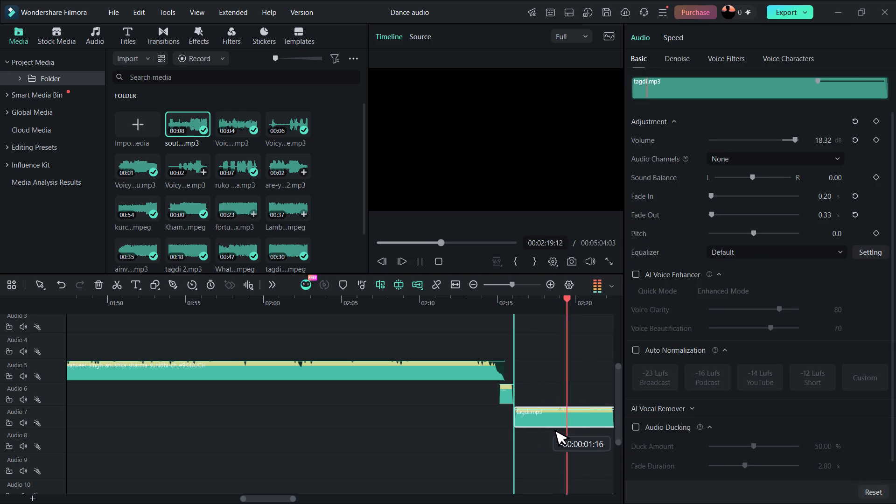
drag(546, 424, 539, 425)
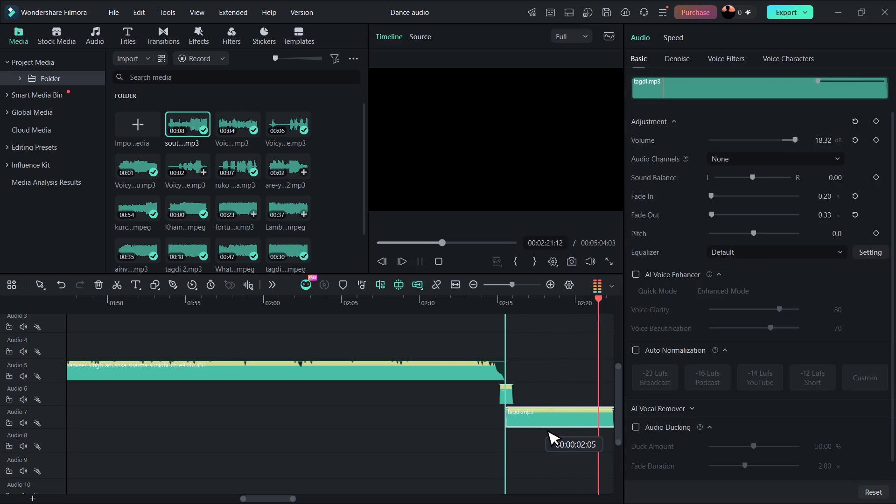
drag(539, 425, 543, 425)
scroll(322, 384, right, 2)
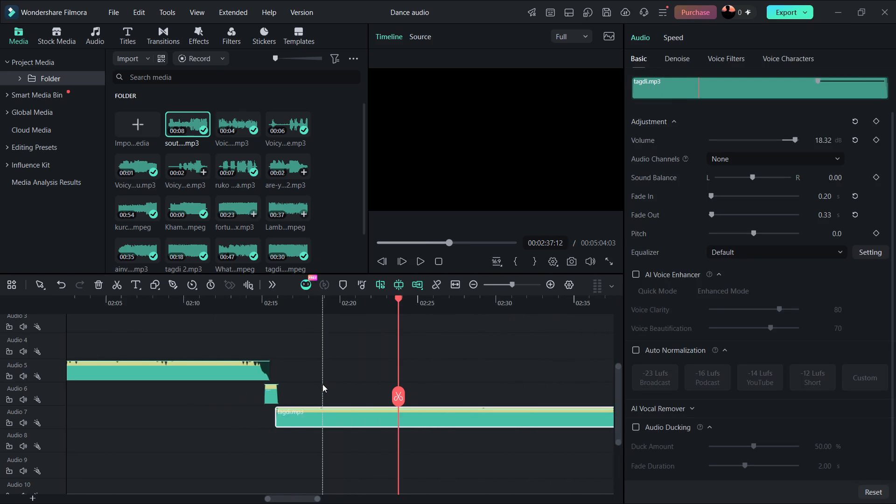
click(249, 358)
key(space)
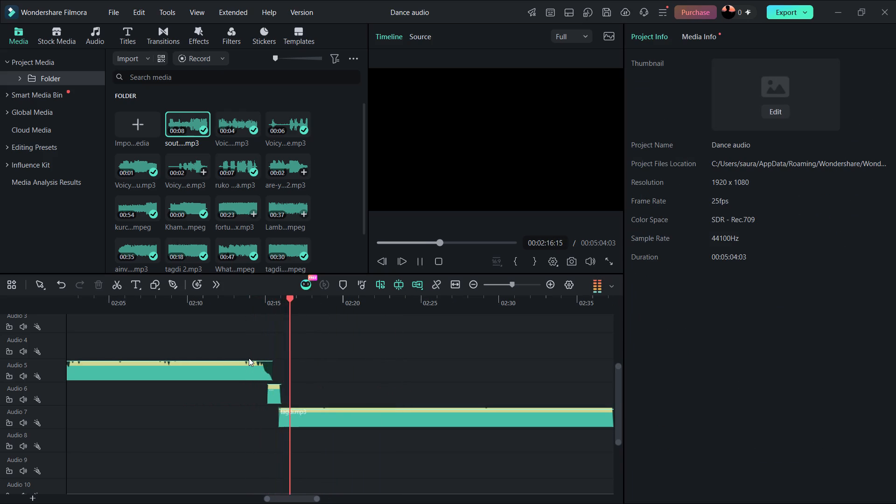
Move Khamosshhh on Audio 6 about 5 frames later, keeping a slight overlap with ainvayi-ainvayi's end.
click(303, 417)
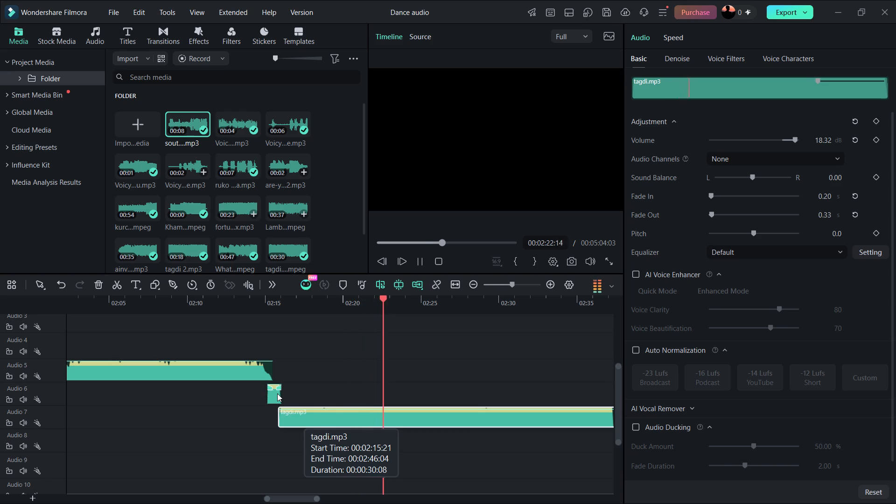
ctrl+scroll(277, 393, up, 5)
scroll(277, 393, right, 1)
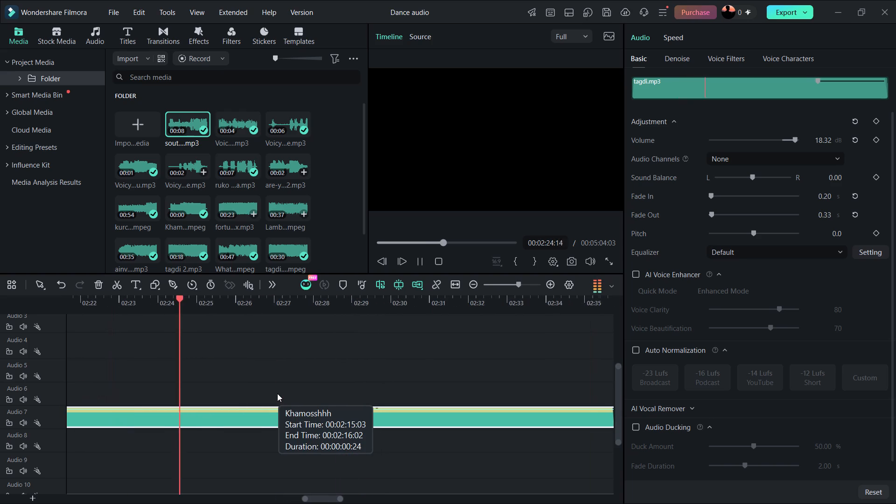
scroll(277, 393, right, 1)
click(236, 393)
key(space)
scroll(236, 393, right, 1)
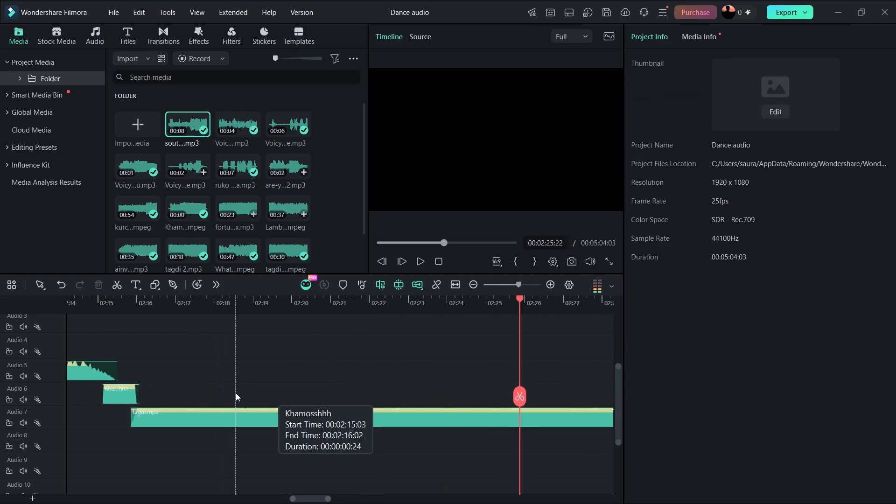
scroll(236, 393, right, 2)
drag(229, 394, 237, 394)
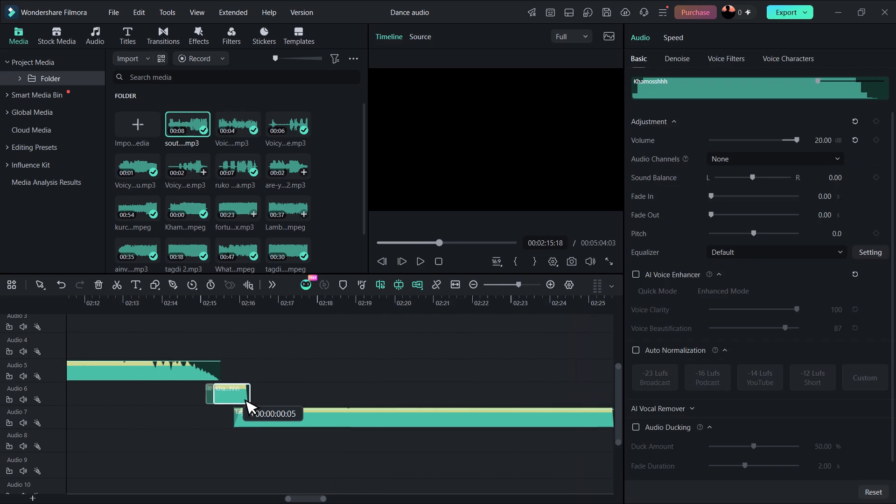
drag(237, 394, 236, 394)
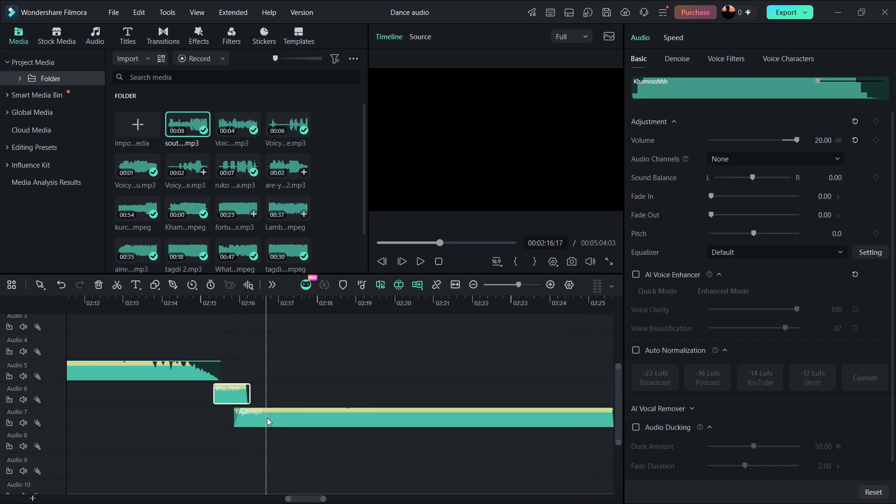
Move tagdi.mp3 on Audio 7 about 5 frames later, still slightly overlapping Khamosshhh, and play the transition.
drag(267, 418, 274, 417)
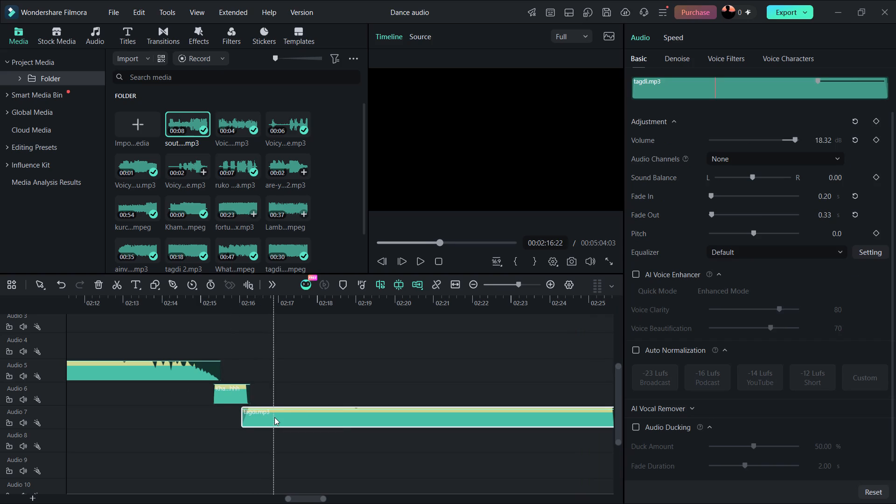
click(186, 352)
key(space)
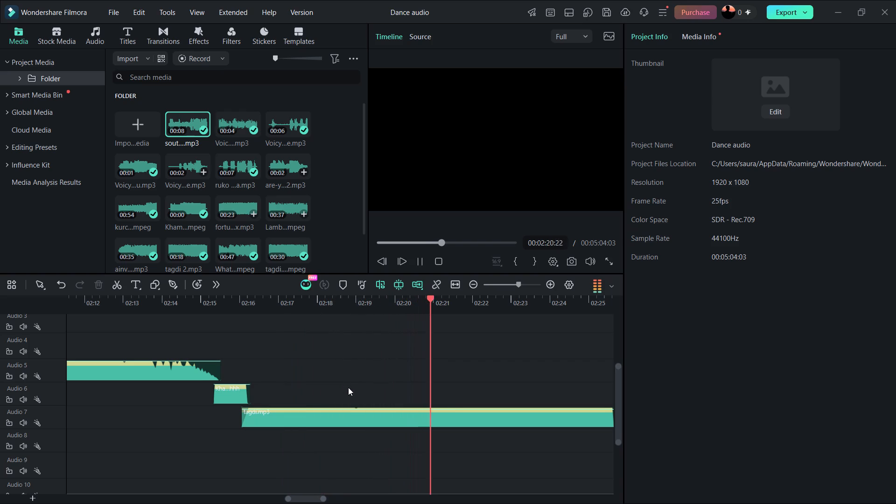
Move tagdi 2 on Audio 8 earlier to start right at tagdi.mp3's end, and play the transition.
scroll(341, 394, left, 2)
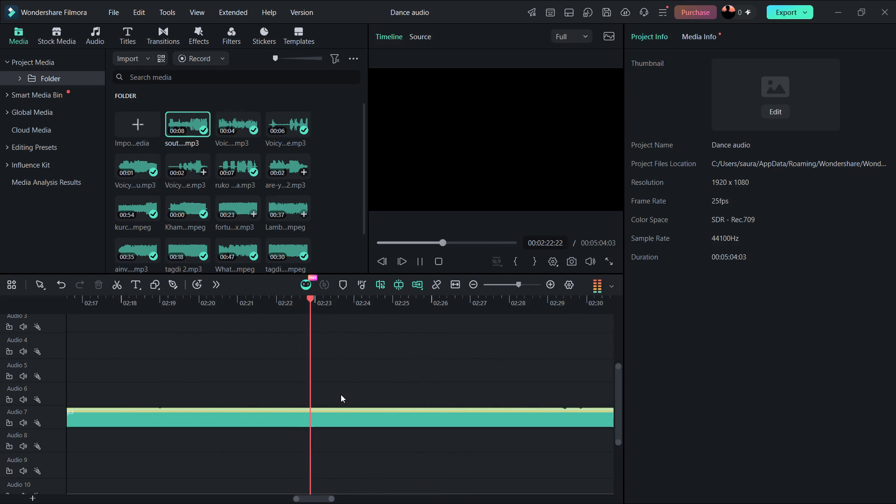
scroll(341, 394, left, 3)
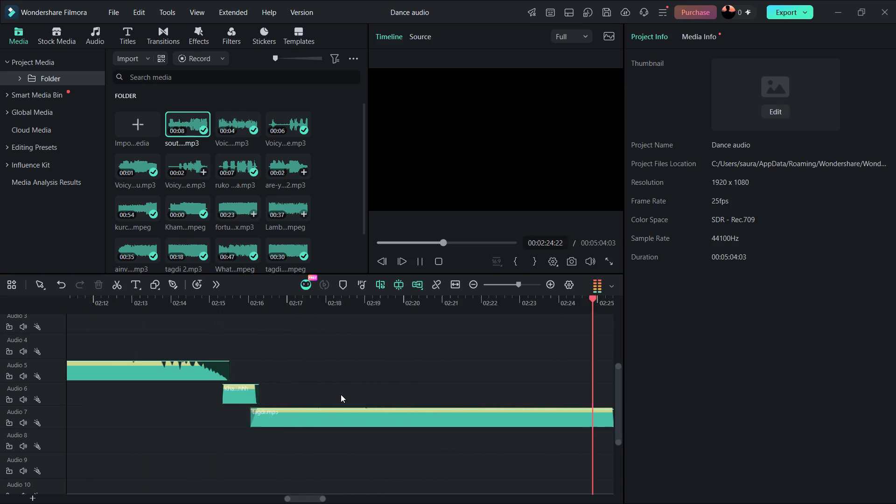
scroll(341, 394, left, 1)
click(341, 394)
ctrl+scroll(341, 394, down, 2)
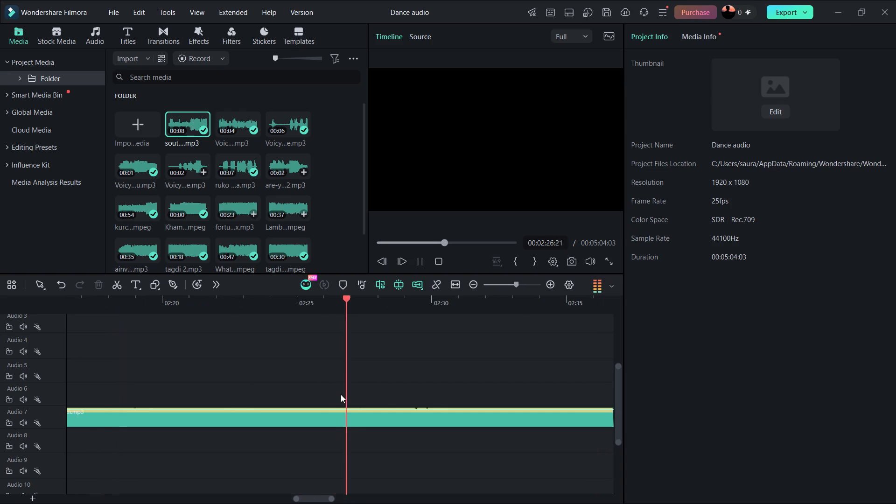
ctrl+scroll(341, 394, down, 1)
scroll(341, 394, left, 1)
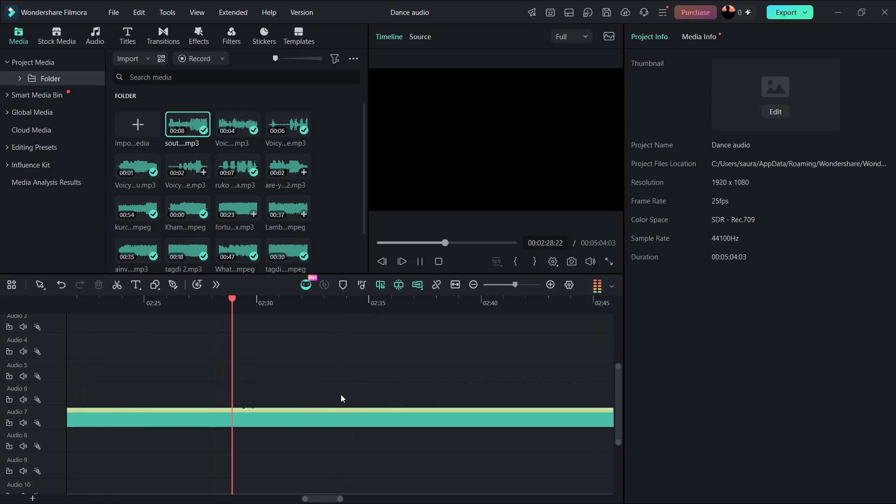
scroll(341, 394, left, 1)
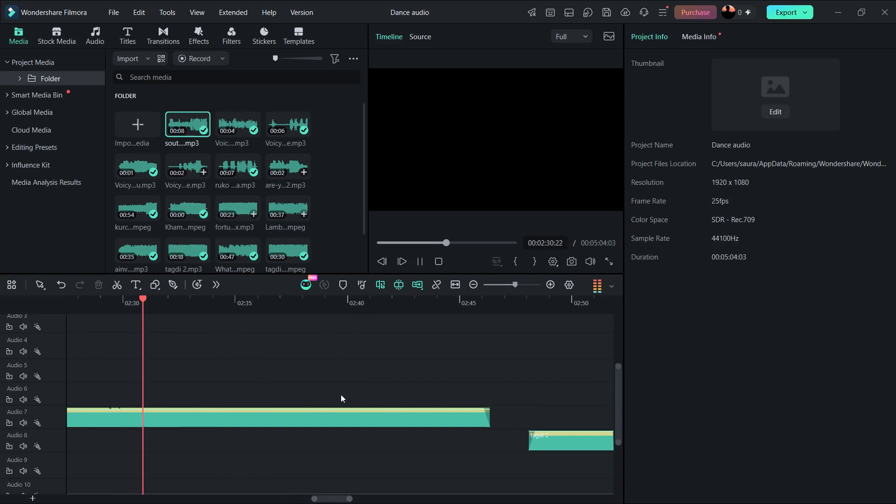
drag(568, 439, 539, 449)
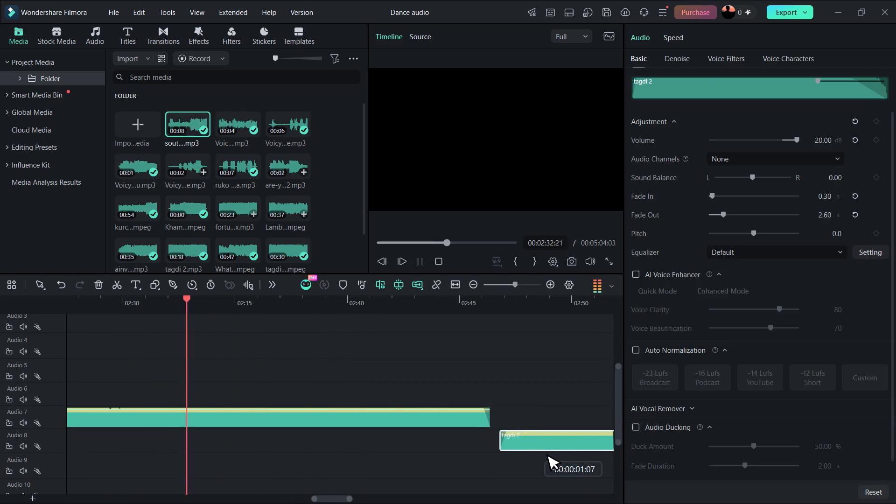
drag(539, 449, 532, 450)
key(space)
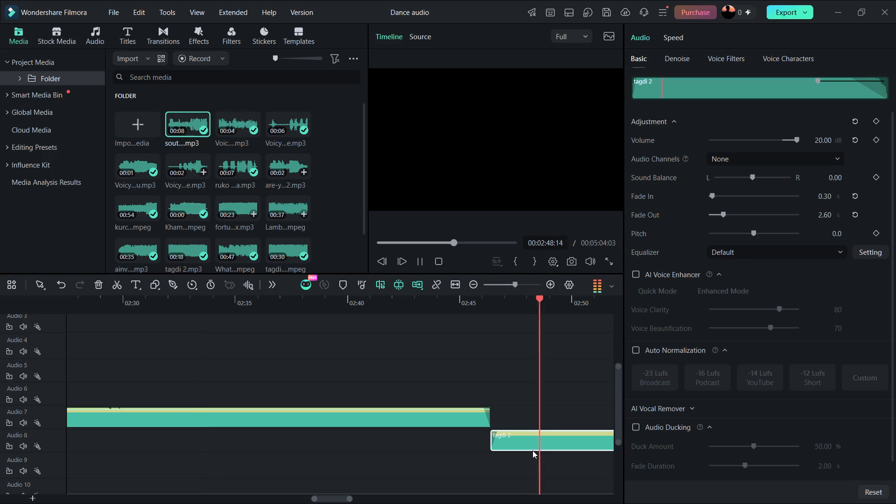
click(462, 414)
click(462, 414)
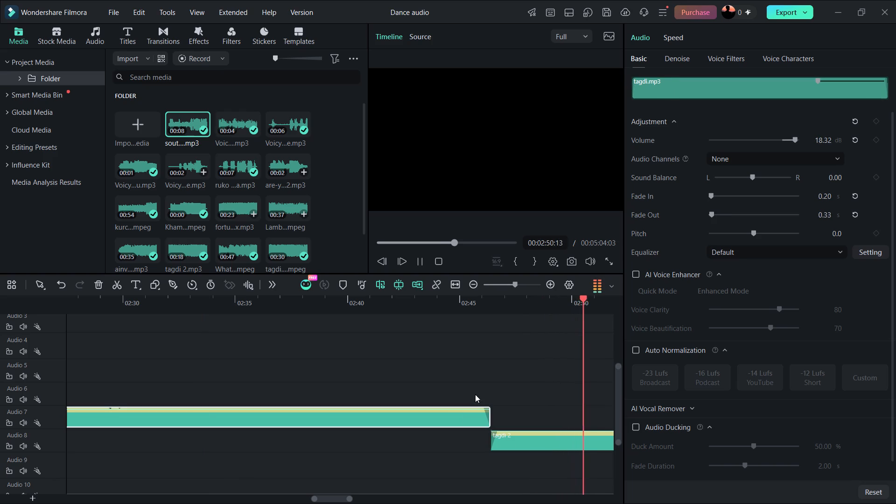
scroll(372, 434, right, 3)
drag(407, 304, 191, 369)
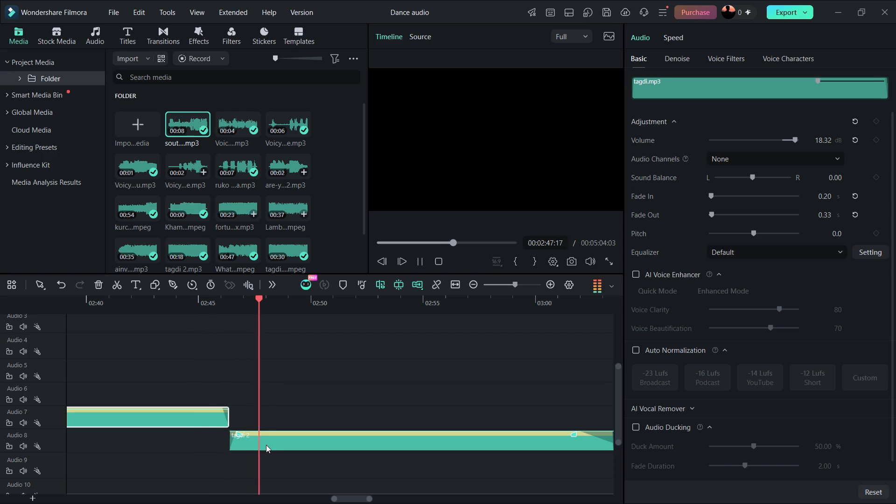
Nudge tagdi 2 on Audio 8 about 5 frames earlier, slightly overlapping tagdi.mp3's end, and replay the transition.
drag(266, 444, 259, 445)
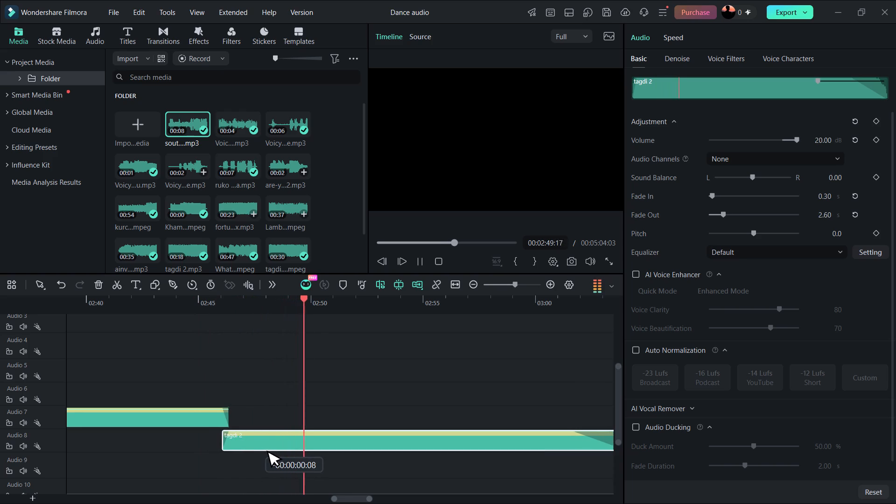
drag(259, 445, 262, 446)
click(185, 350)
key(space)
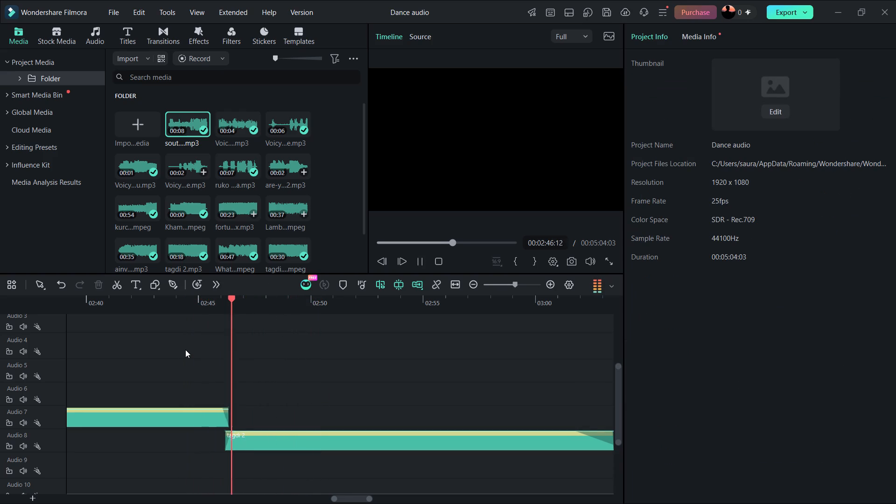
Move Voicy_Kya gunda banega re tu on Audio 9 about 1.5 seconds earlier, slightly overlapping tagdi 2's end, and play the transition.
scroll(365, 398, left, 1)
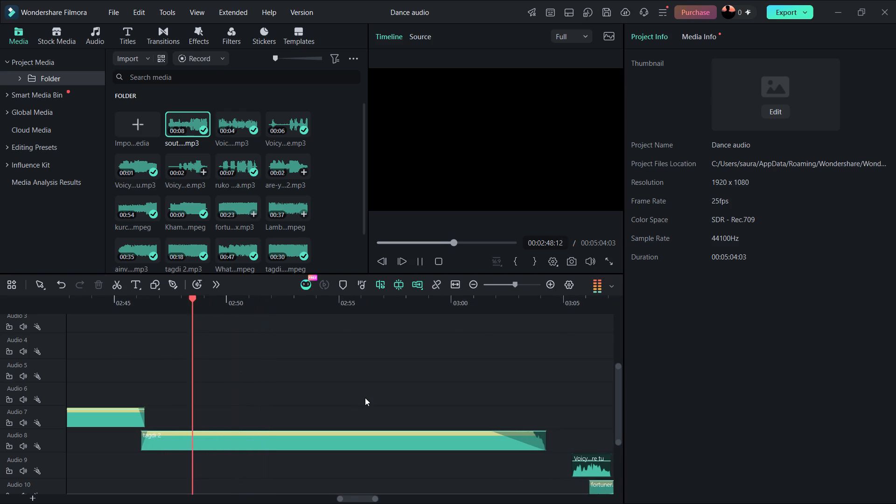
scroll(365, 398, left, 2)
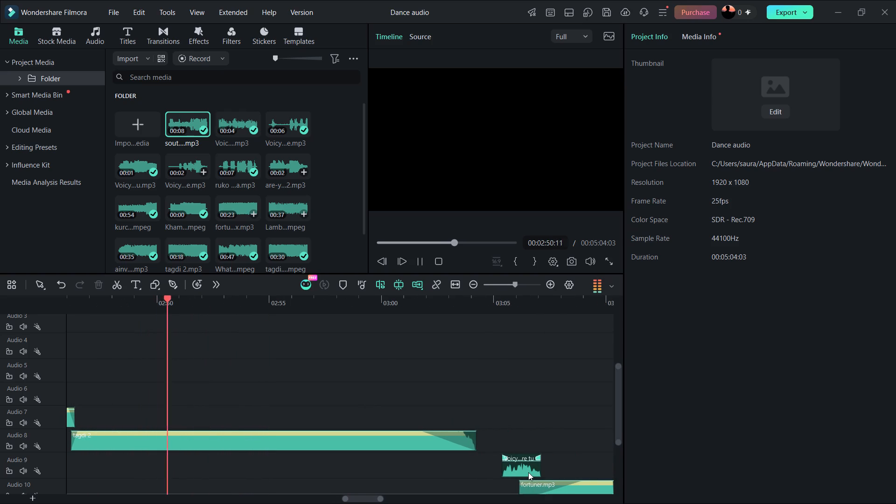
drag(524, 470, 493, 470)
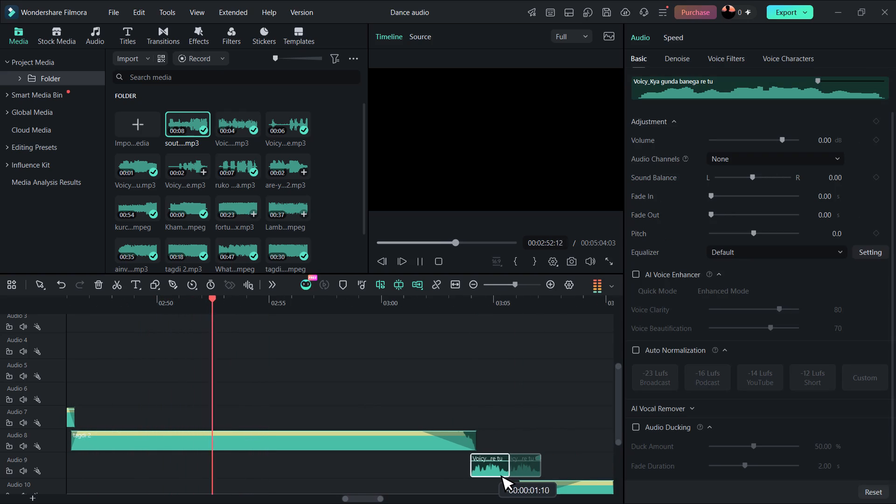
drag(493, 470, 492, 470)
key(space)
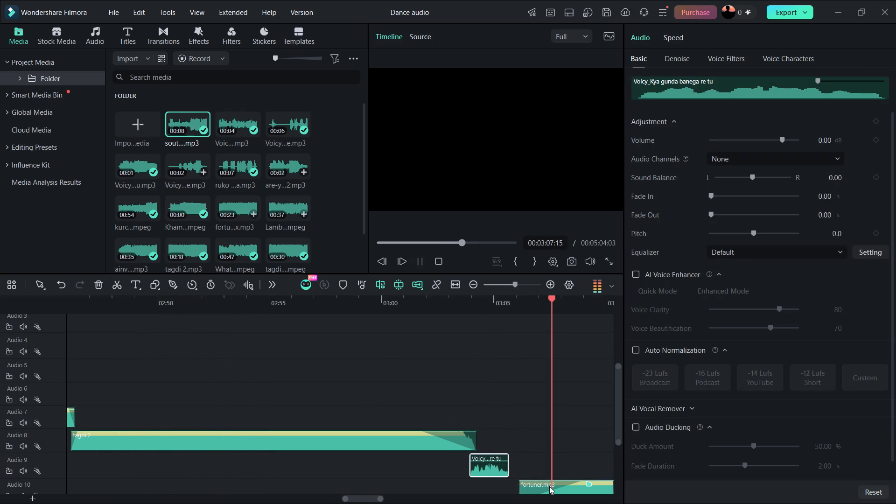
Move fortuner.mp3 on Audio 10 earlier to slightly overlap the end of Voicy_Kya gunda banega re tu, and play the transition.
drag(558, 486, 546, 488)
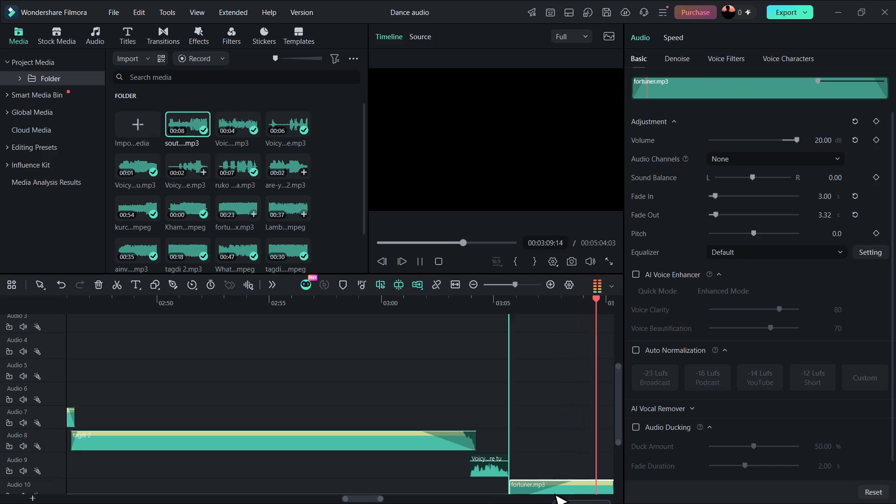
drag(546, 488, 542, 490)
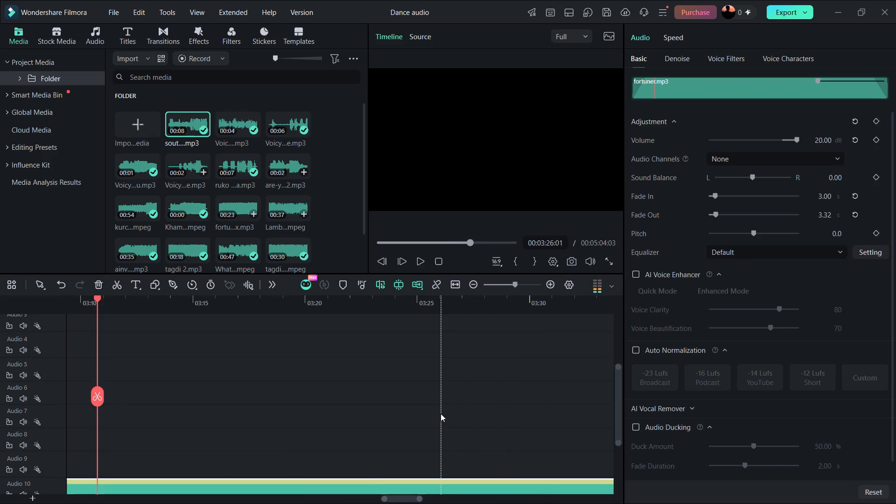
ctrl+scroll(441, 413, down, 3)
click(227, 399)
key(space)
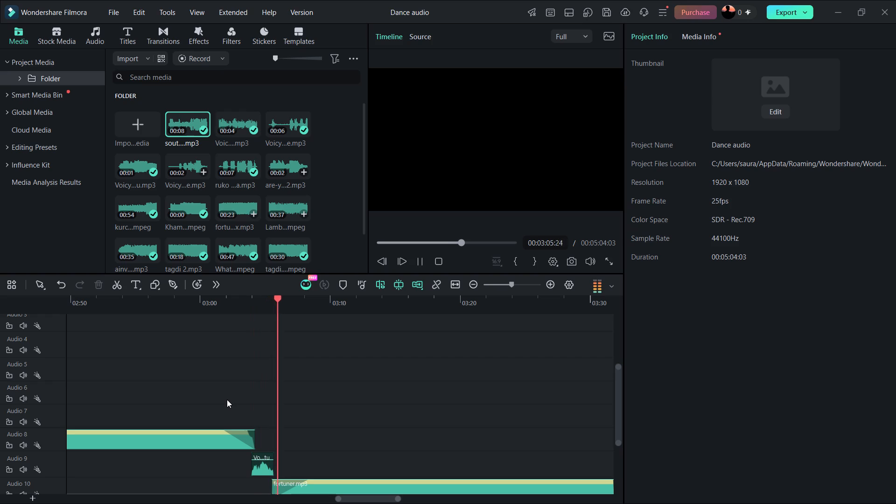
Nudge fortuner.mp3 on Audio 10 about 10 frames earlier for more overlap with the Audio 9 voice clip, and replay the transition.
scroll(227, 399, down, 1)
drag(298, 379, 291, 379)
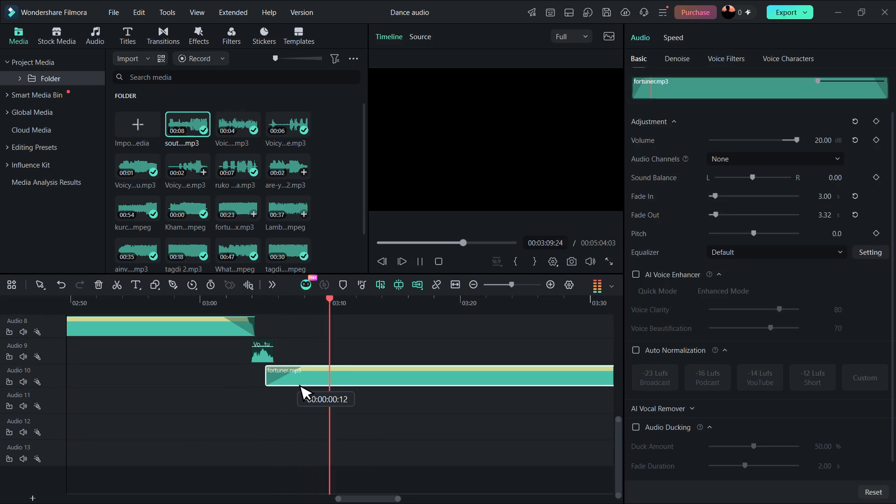
drag(291, 379, 293, 379)
click(216, 326)
key(space)
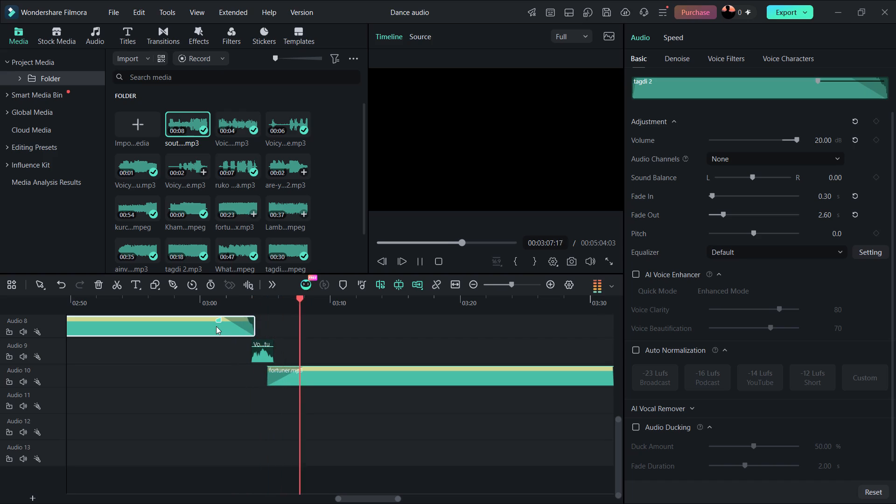
key(space)
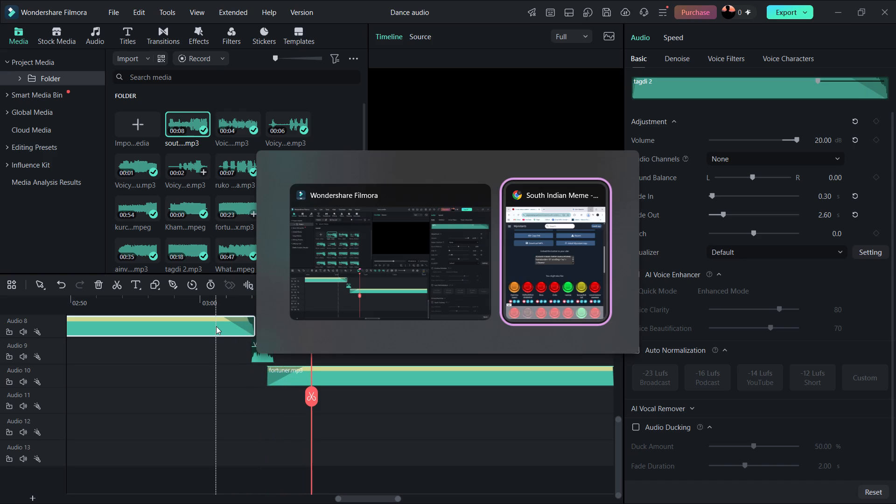
Switch to Chrome and preview the suggested sounds on the Myinstants South Indian Meme page, plus the page's own sound.
scroll(206, 322, down, 1)
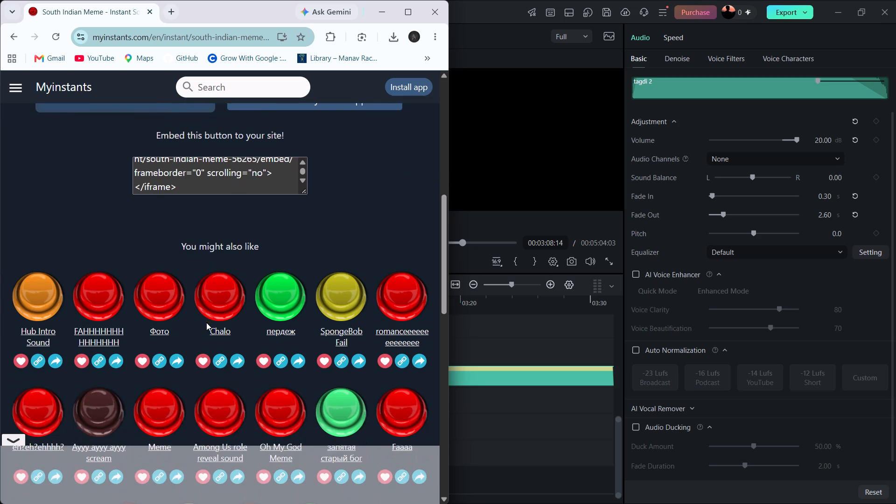
scroll(206, 322, down, 1)
click(161, 328)
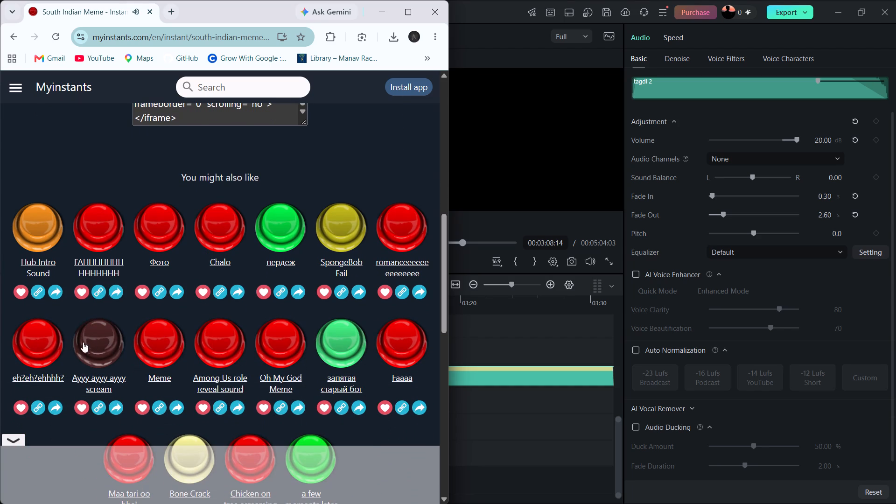
click(47, 334)
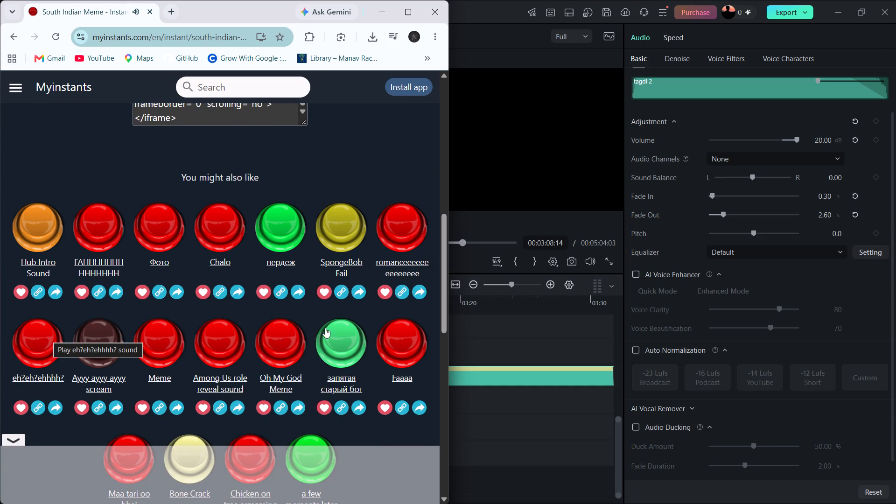
click(386, 333)
click(392, 233)
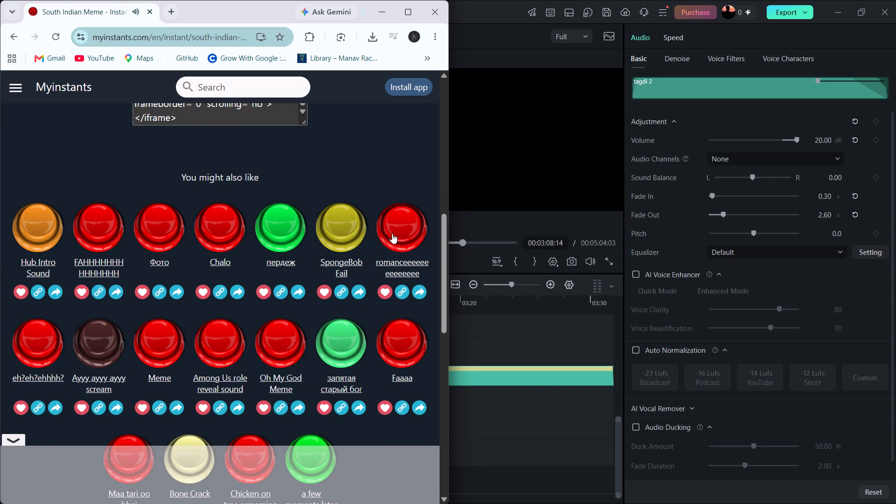
scroll(278, 281, down, 2)
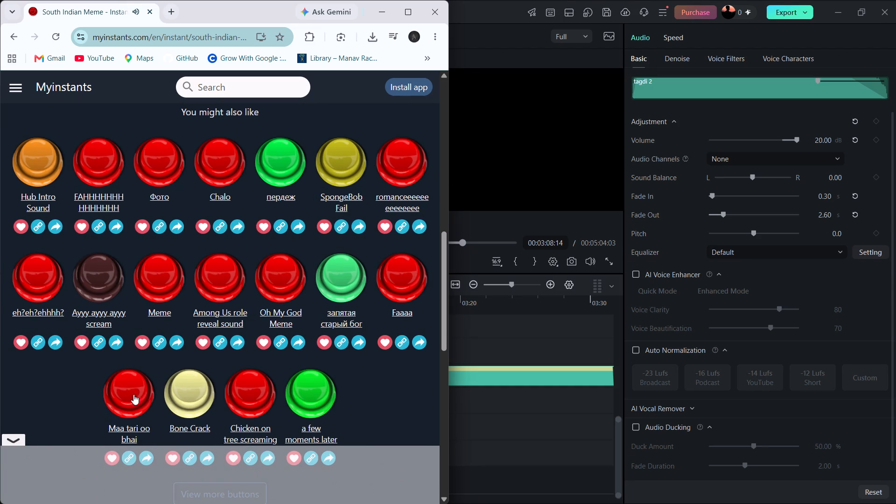
click(132, 393)
scroll(132, 393, down, 1)
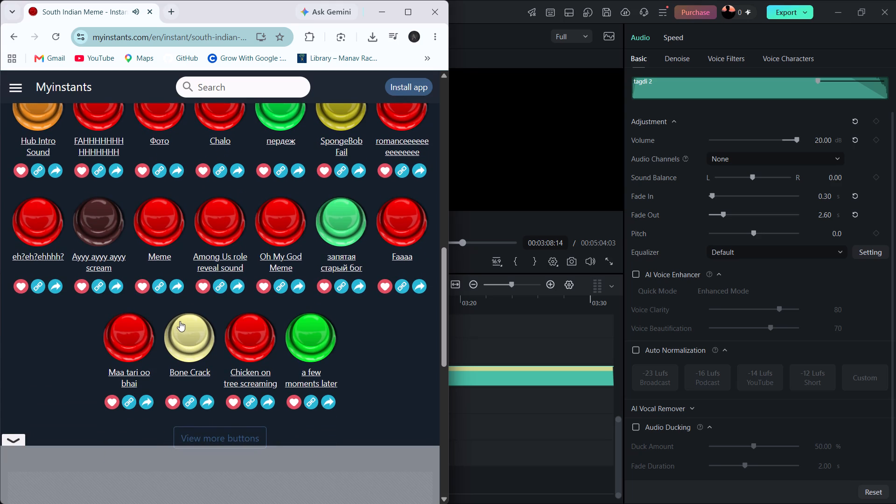
click(183, 337)
click(254, 326)
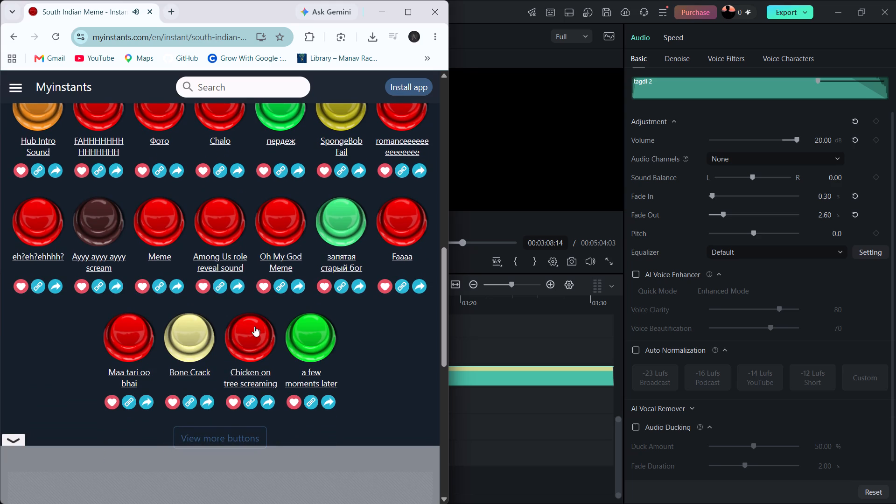
click(307, 338)
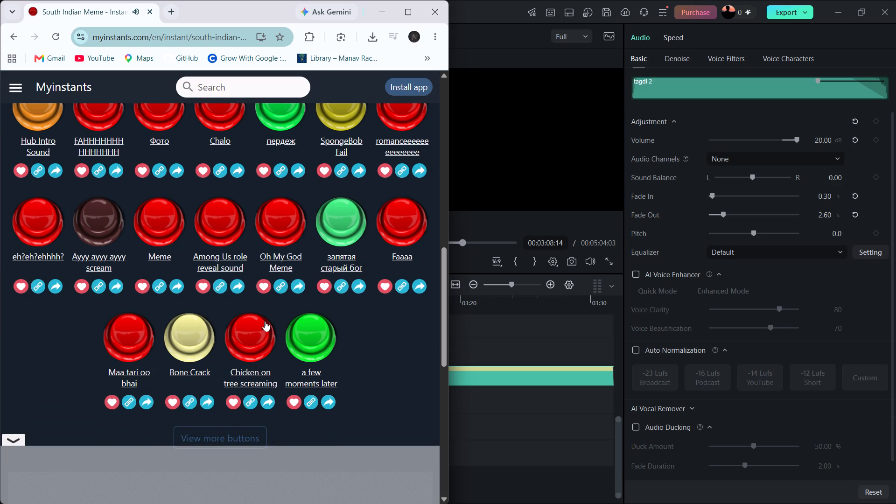
scroll(270, 323, up, 1)
click(223, 277)
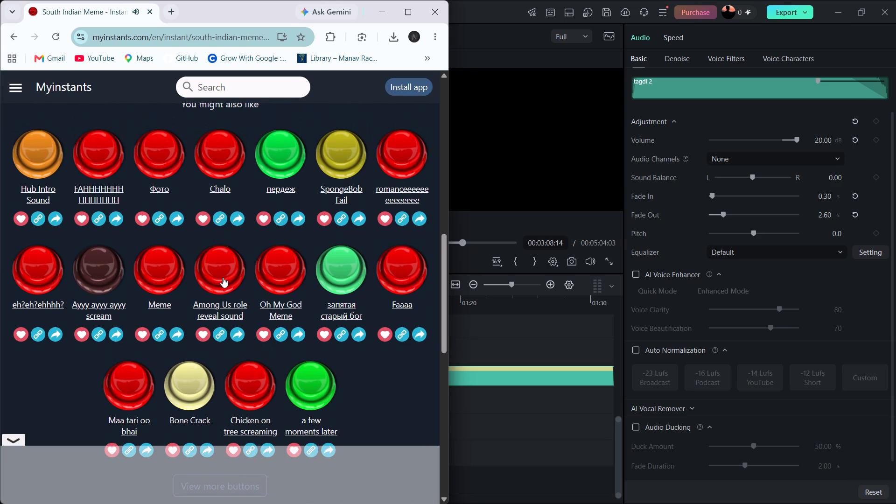
scroll(223, 277, up, 1)
scroll(194, 197, up, 2)
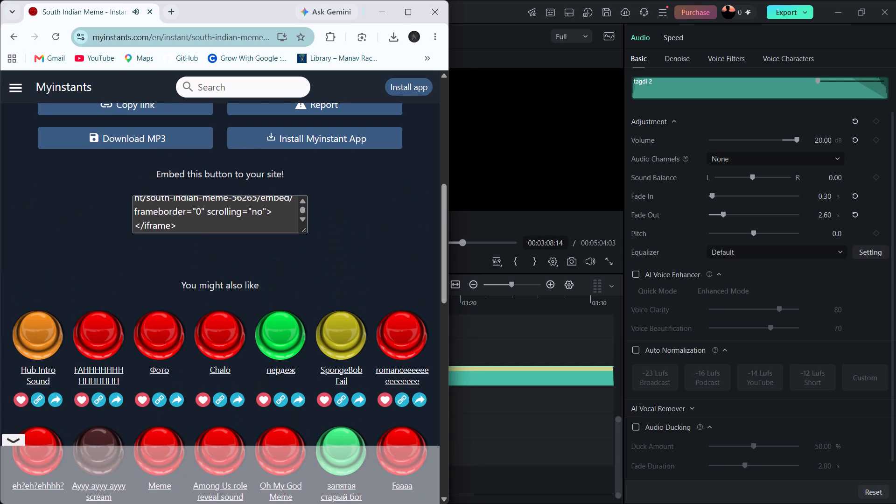
scroll(194, 197, up, 1)
scroll(118, 191, up, 4)
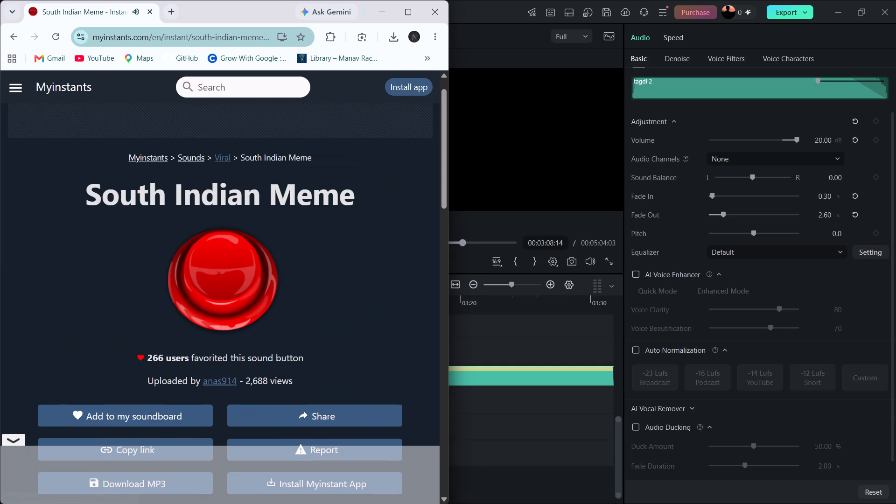
click(225, 282)
Return to the Google results, search for "raja funny sound effect", and open the Myinstants Raja gujjar result.
scroll(143, 280, right, 10)
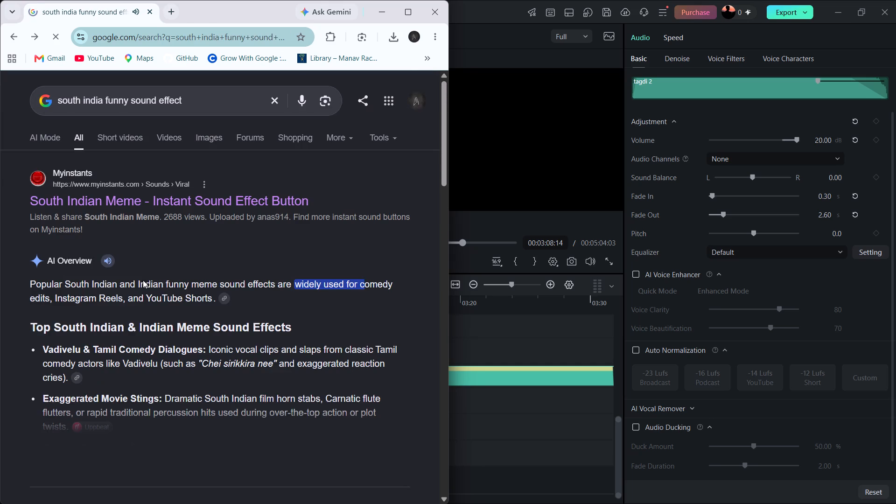
click(104, 105)
key(BackSpace)
key(BackSpace)
key(BackSpace)
key(BackSpace)
key(BackSpace)
key(BackSpace)
key(BackSpace)
key(BackSpace)
key(BackSpace)
key(BackSpace)
key(BackSpace)
key(BackSpace)
key(BackSpace)
key(BackSpace)
key(BackSpace)
key(BackSpace)
key(BackSpace)
key(BackSpace)
key(BackSpace)
key(BackSpace)
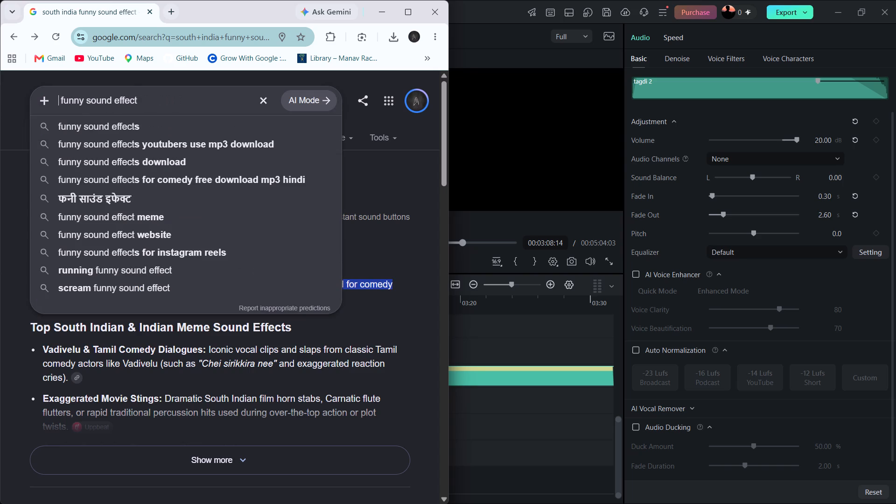
text(raja)
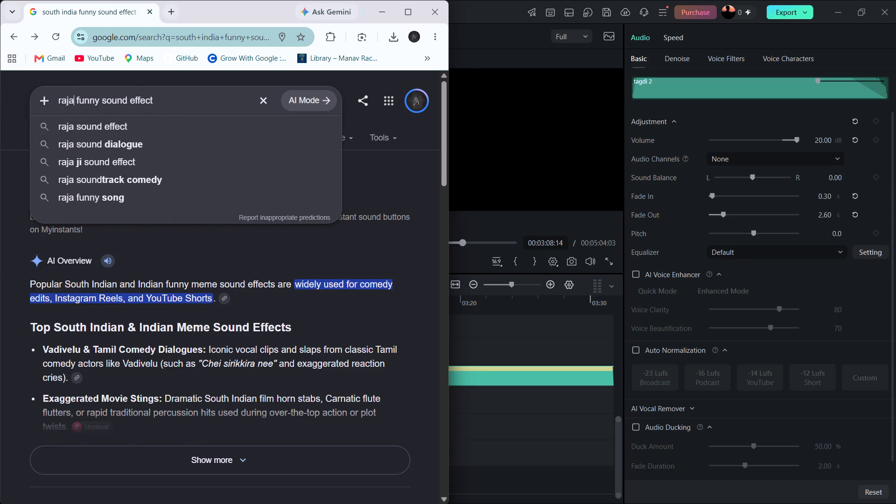
key(Return)
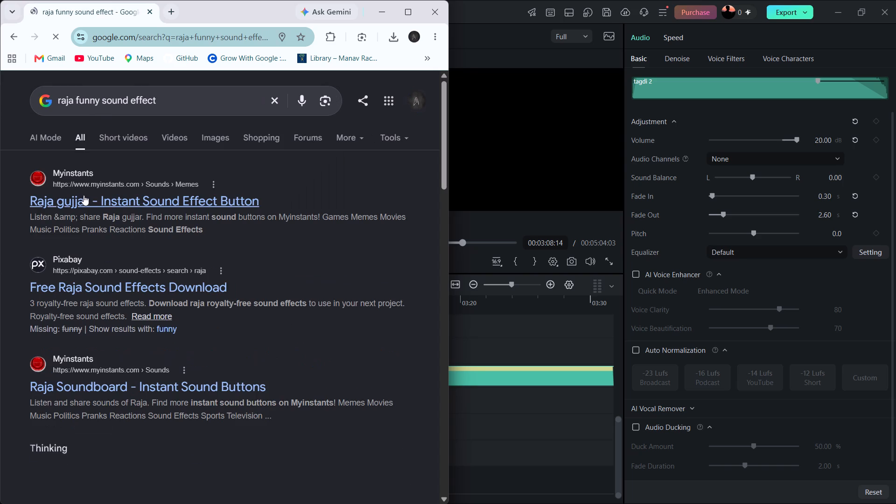
drag(91, 210, 103, 198)
click(103, 198)
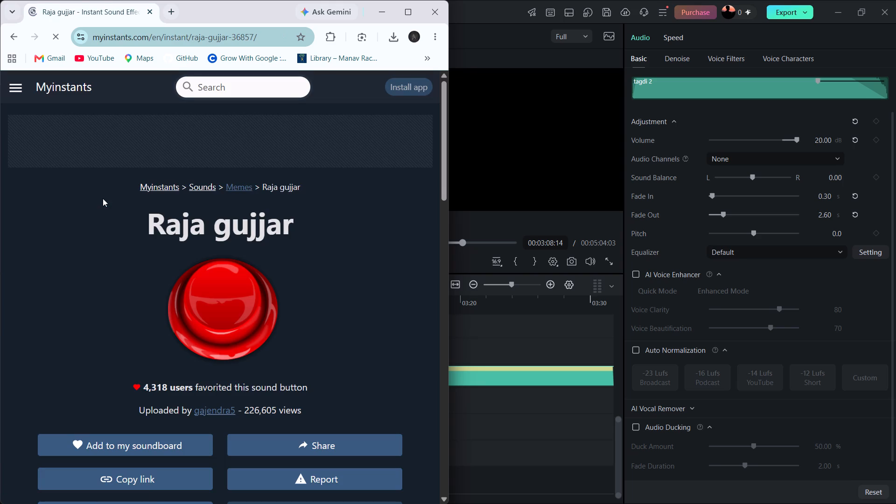
Preview the Raja gujjar sound and download it as an MP3.
scroll(208, 323, down, 1)
click(208, 323)
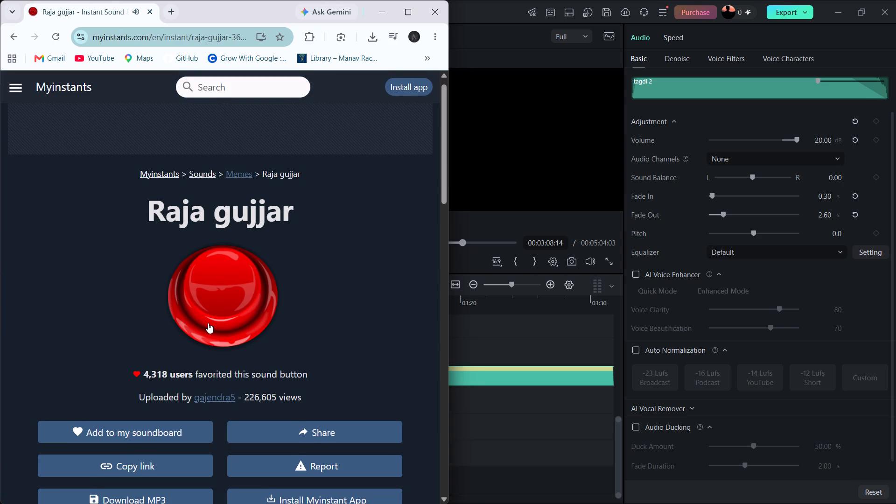
scroll(208, 323, down, 1)
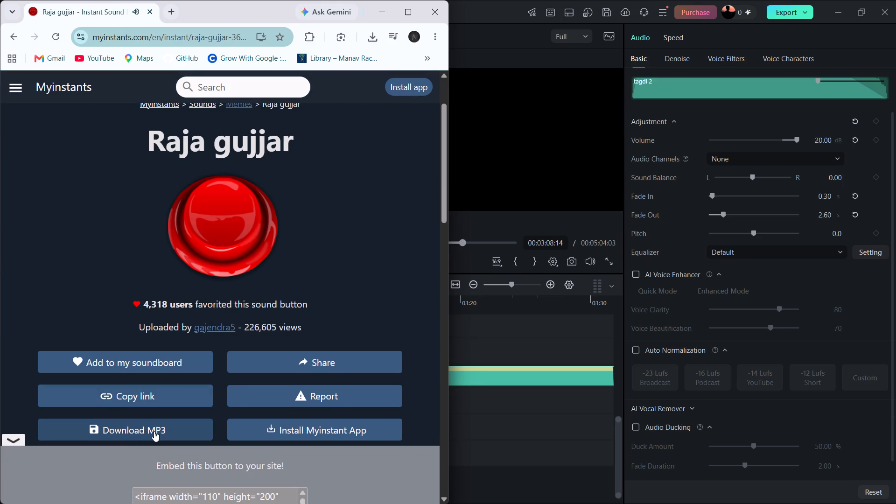
click(154, 431)
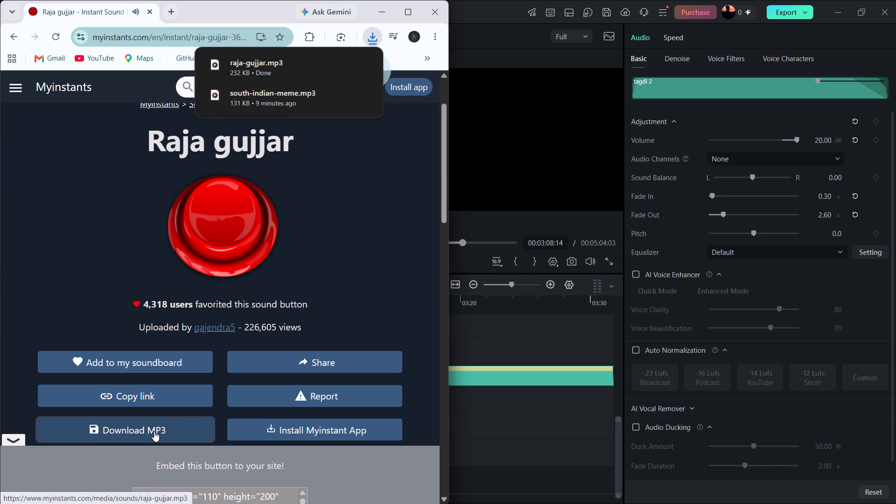
Switch back to Filmora and delete the Voicy_Kya gunda banega re tu clip from Audio 9.
click(474, 360)
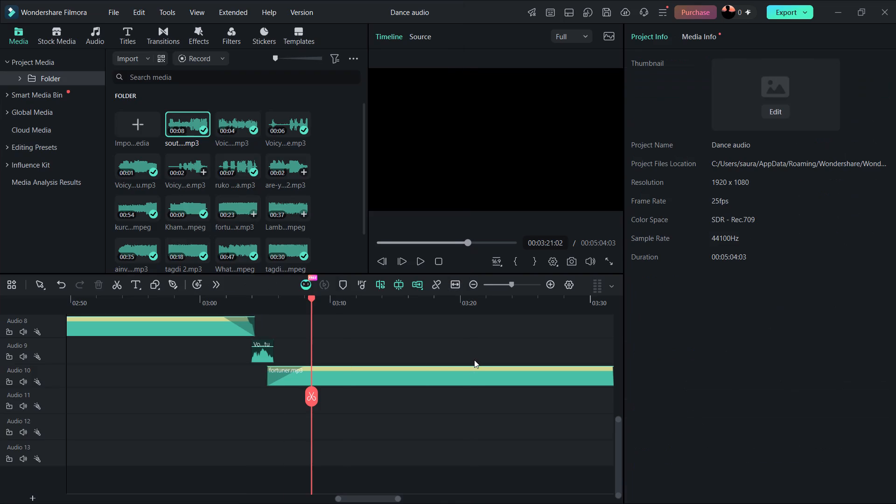
click(259, 350)
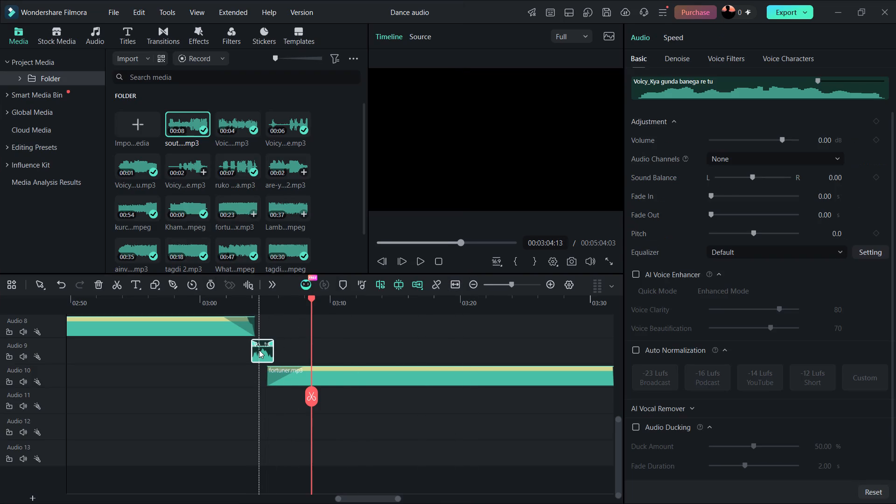
key(Delete)
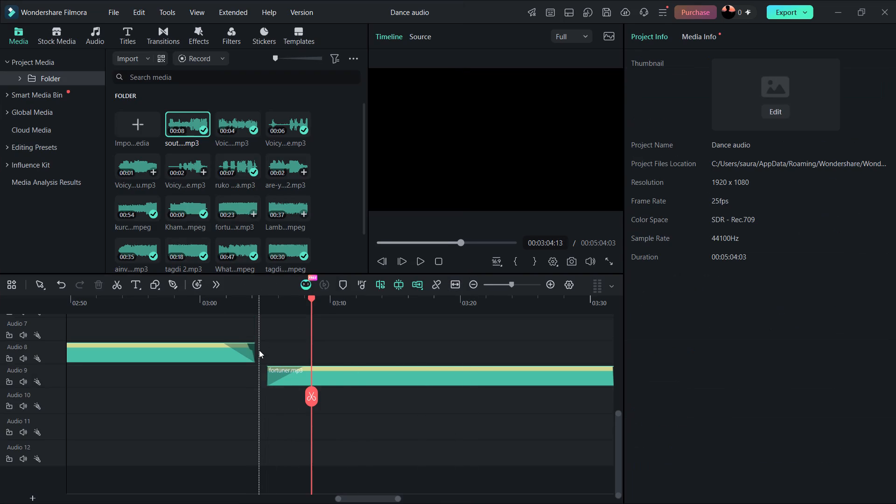
Import the raja-gujjar audio file from Downloads into the project media folder.
click(142, 131)
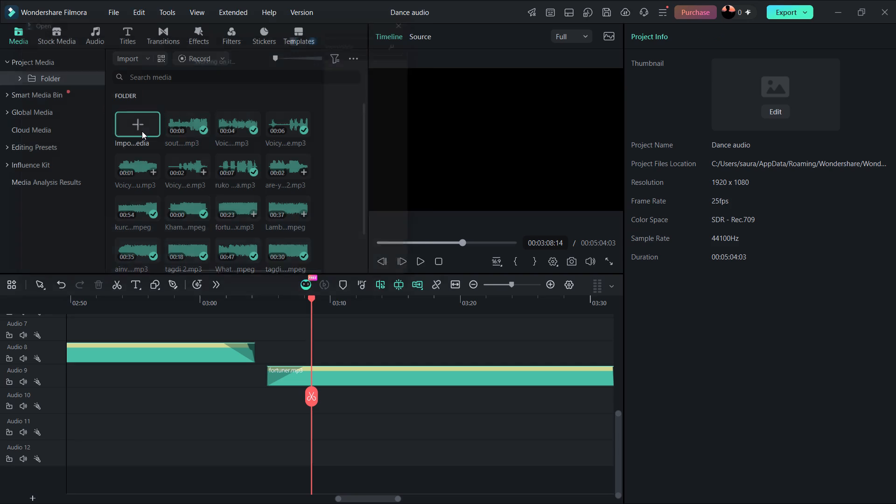
click(136, 111)
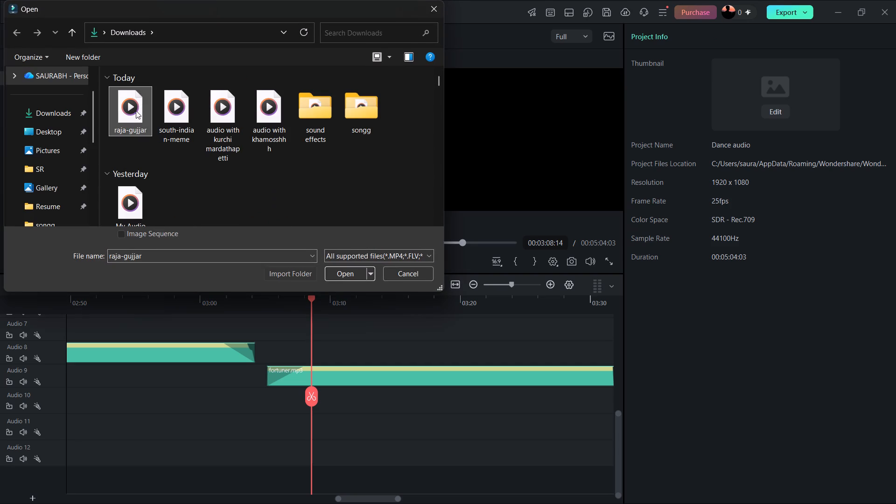
key(Return)
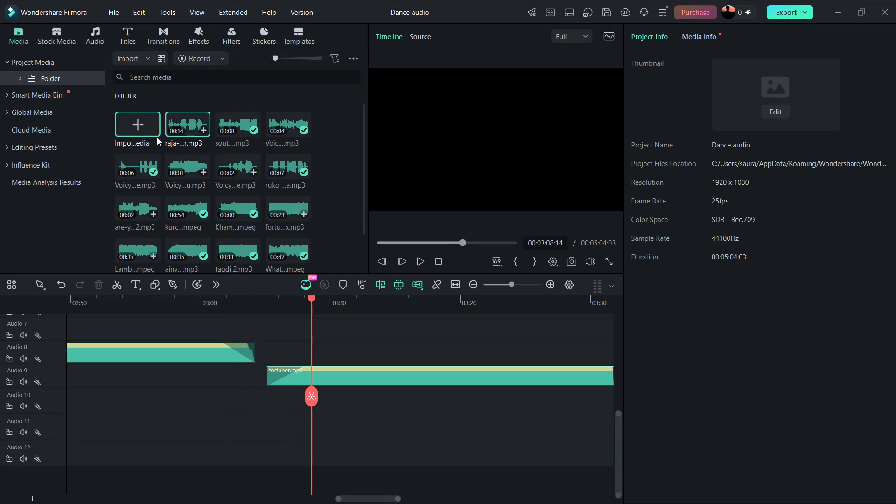
Place raja-gujjar on its own track, Audio 9, starting at 00:03:03:09 to overlap tagdi 2's end, and play the transition.
drag(189, 135, 247, 370)
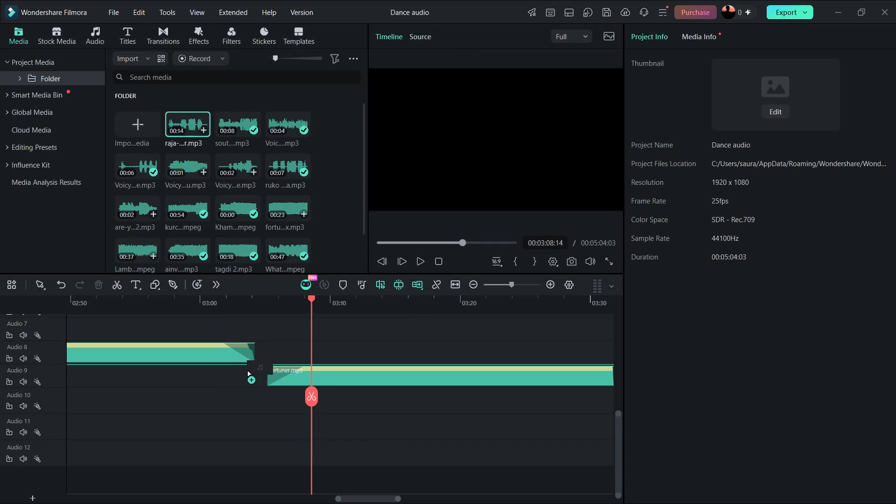
drag(247, 370, 255, 370)
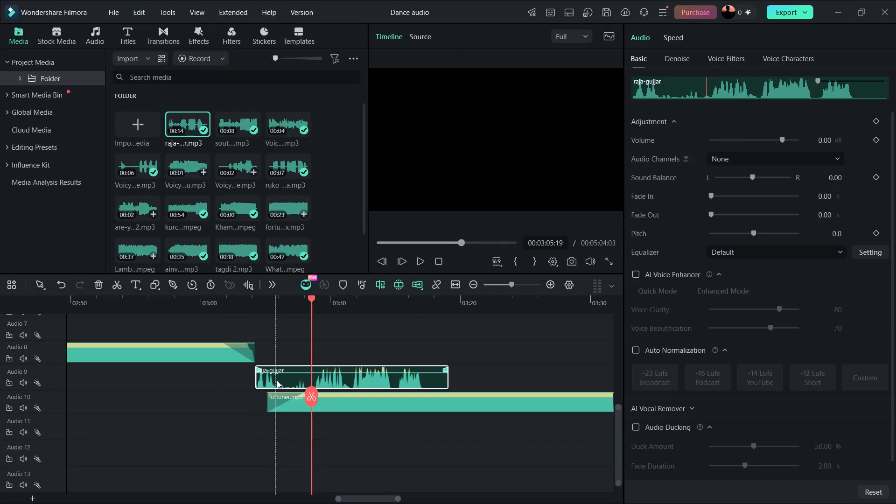
drag(277, 380, 265, 381)
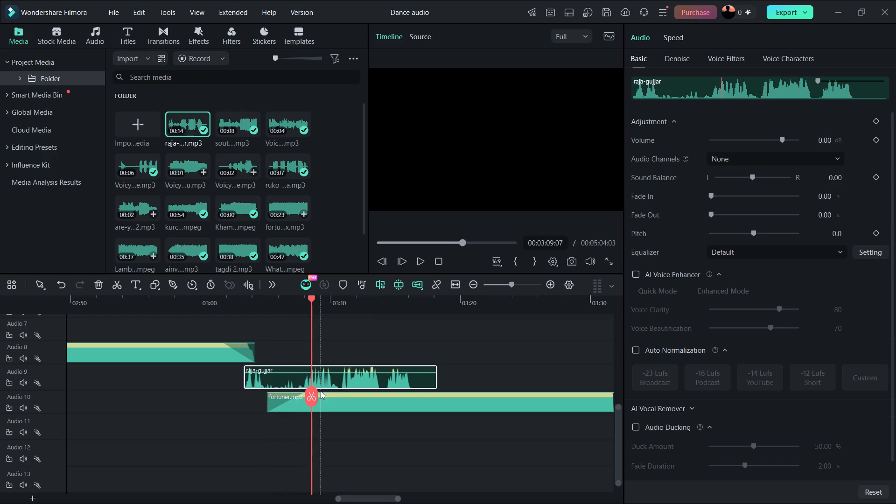
drag(314, 397, 238, 395)
key(space)
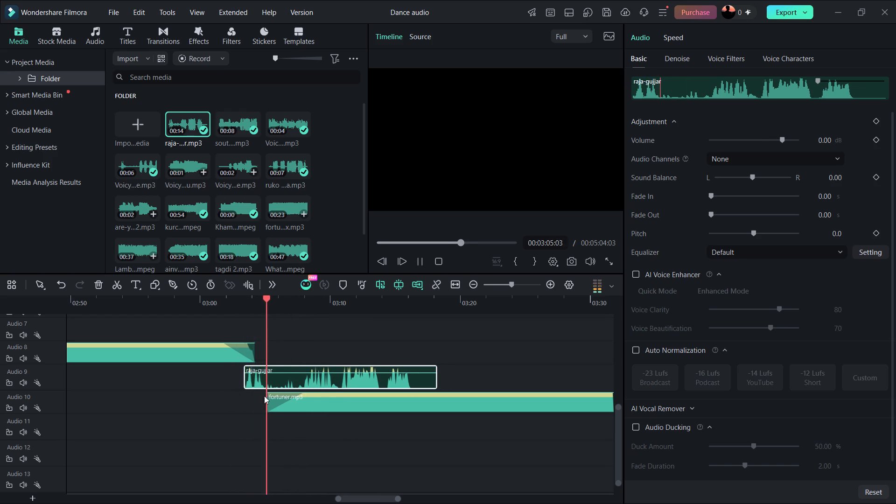
key(space)
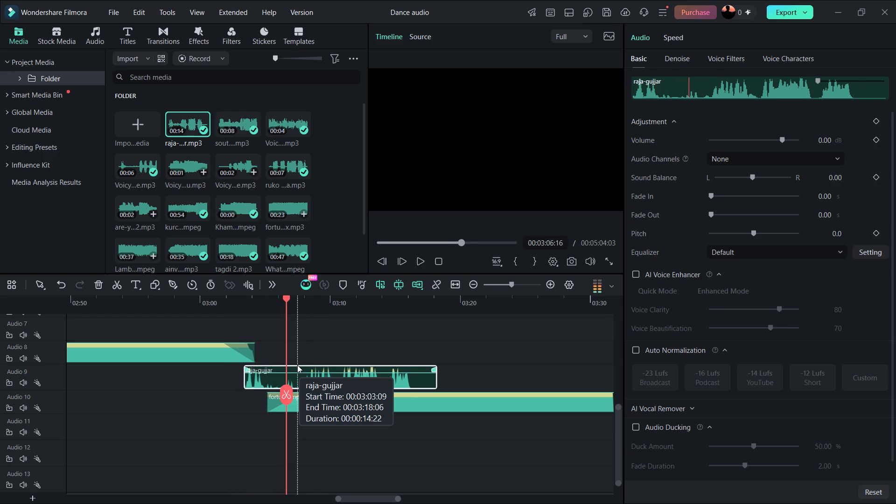
Split raja-gujjar on Audio 9 at 00:03:05:10 and delete the portion after the cut.
drag(286, 391, 273, 391)
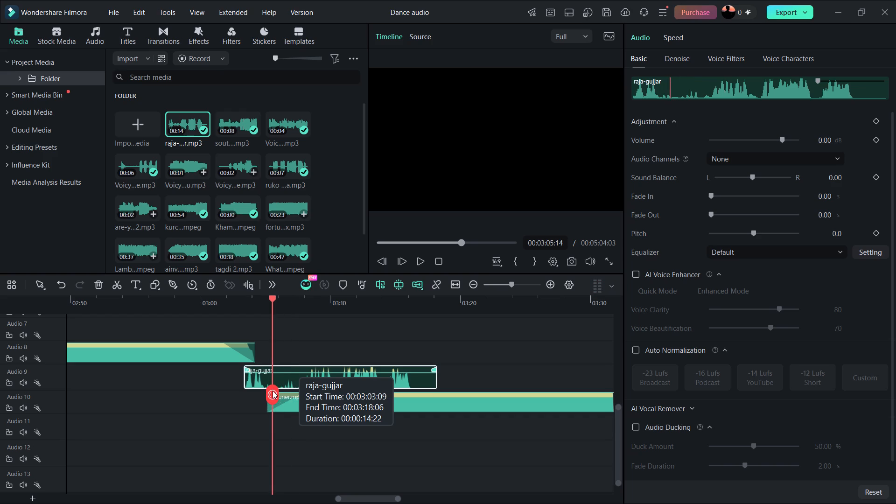
drag(273, 391, 271, 391)
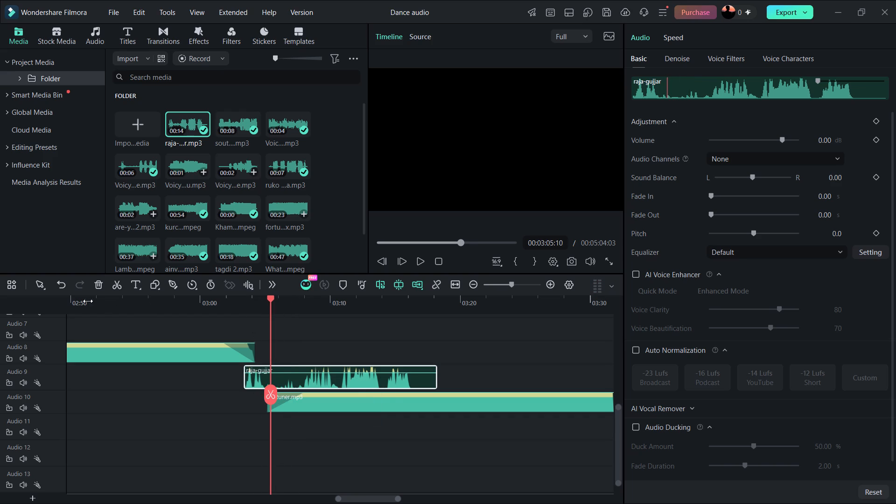
click(120, 283)
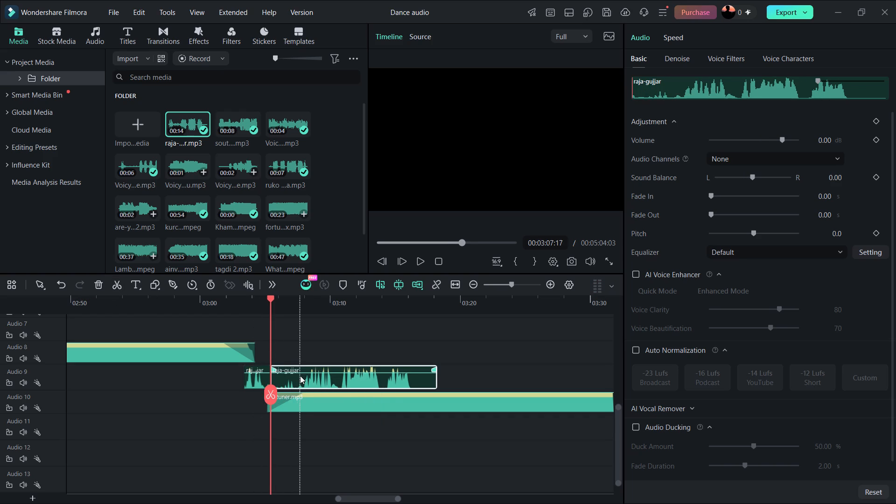
click(300, 376)
key(Delete)
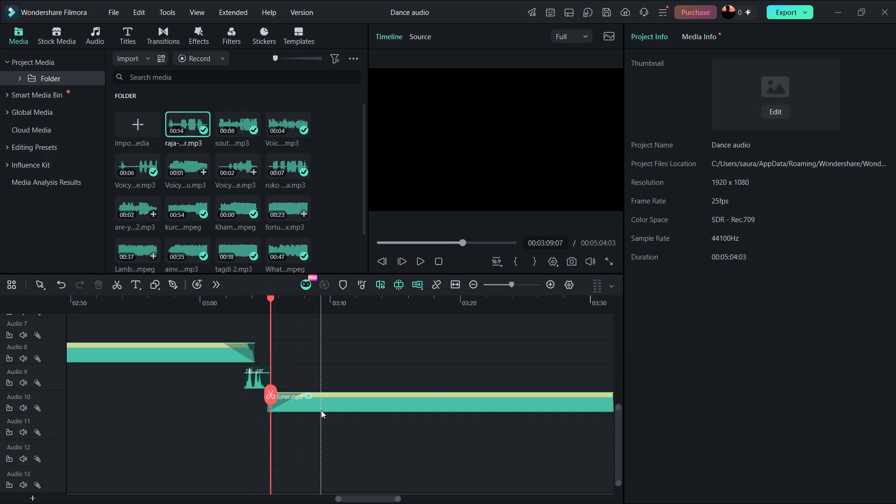
Play the transition from tagdi 2 through raja-gujjar into fortuner.mp3 to check the overlaps.
click(321, 410)
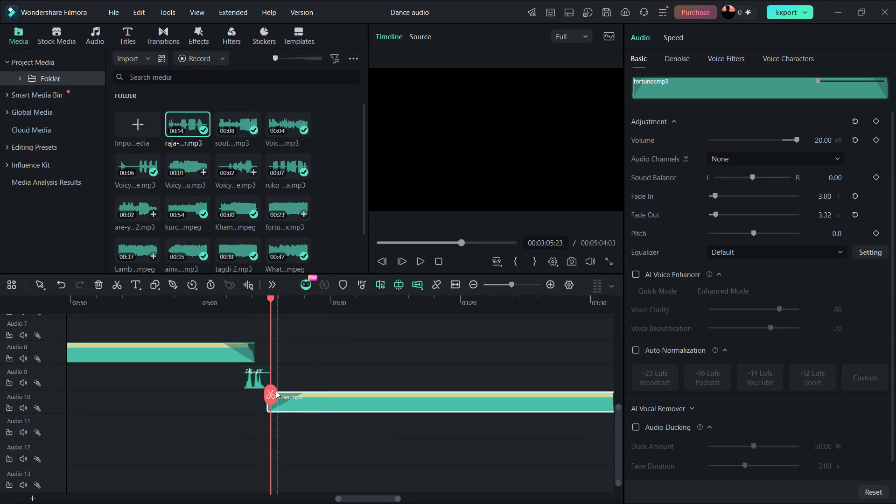
drag(273, 391, 232, 385)
key(space)
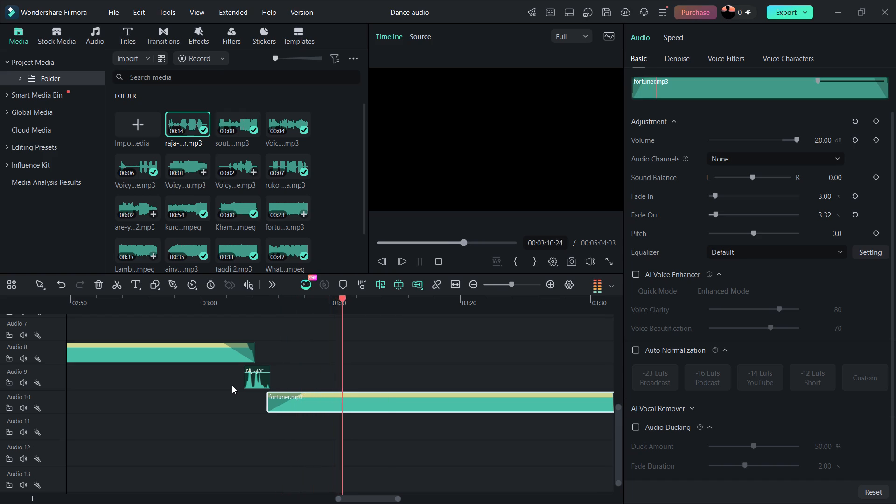
Move south-indian-meme on Audio 11 earlier to start at about 00:04:05, slightly overlapping the end of fortuner.mp3.
scroll(340, 390, left, 1)
ctrl+scroll(340, 390, down, 3)
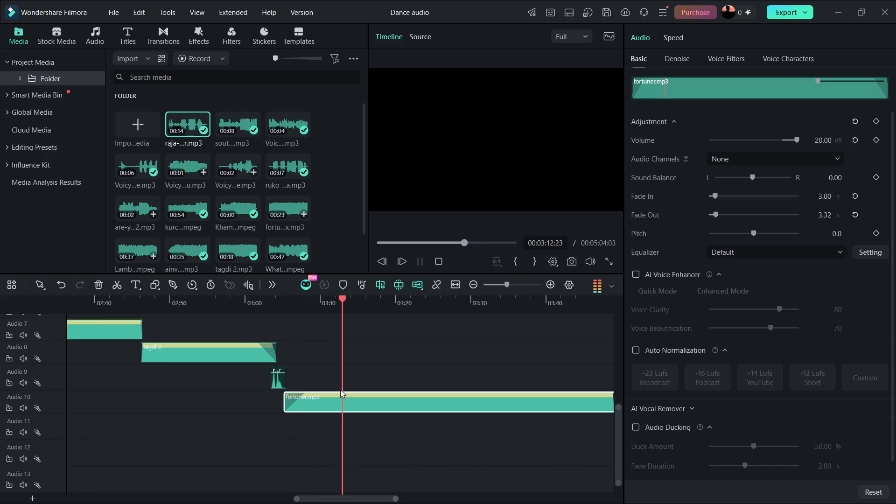
scroll(340, 390, left, 1)
ctrl+scroll(340, 390, down, 4)
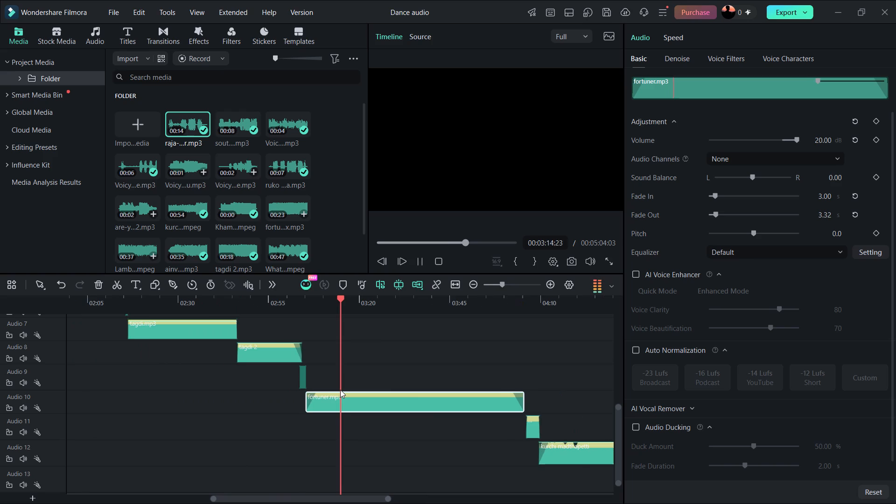
drag(533, 430, 530, 430)
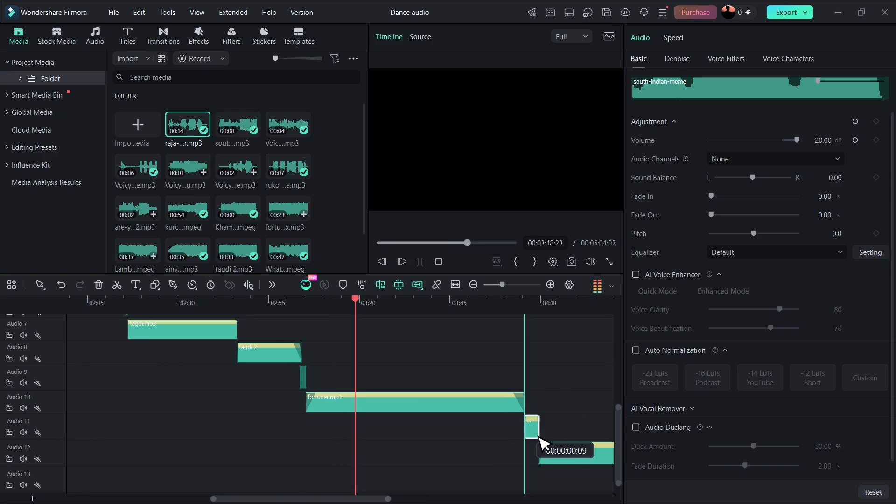
drag(530, 430, 527, 430)
ctrl+scroll(527, 430, up, 1)
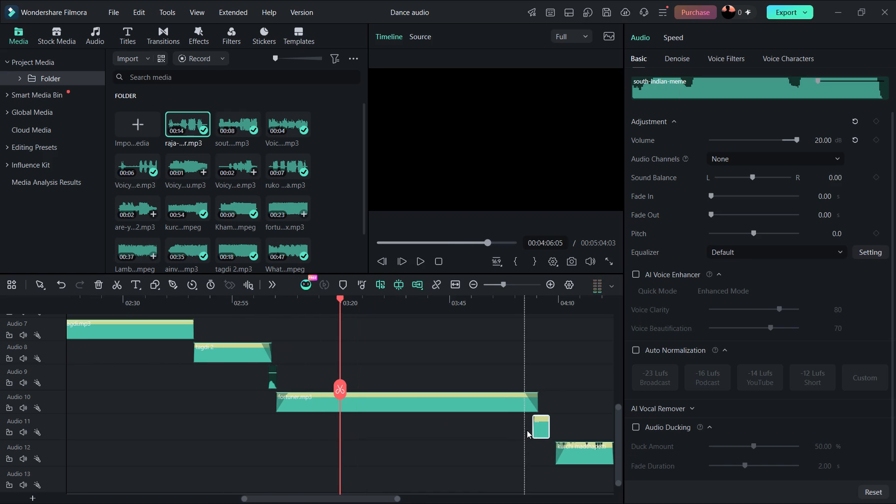
click(480, 421)
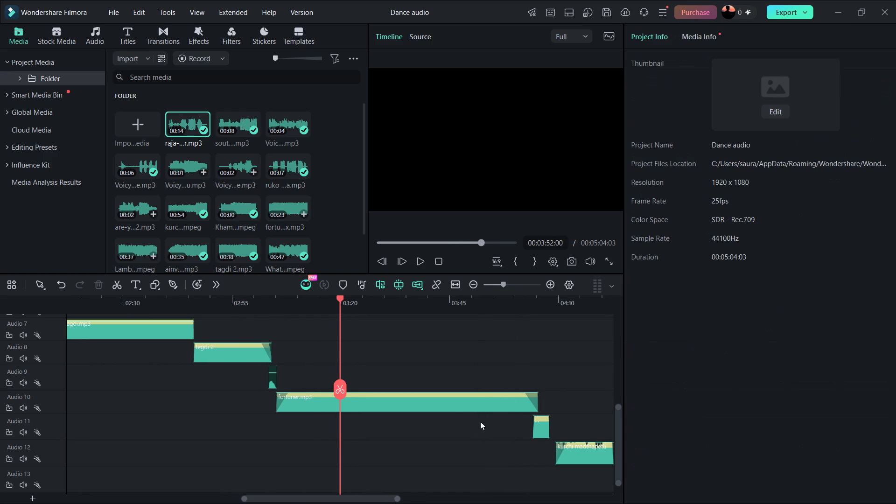
key(space)
key(space)
ctrl+scroll(482, 421, up, 2)
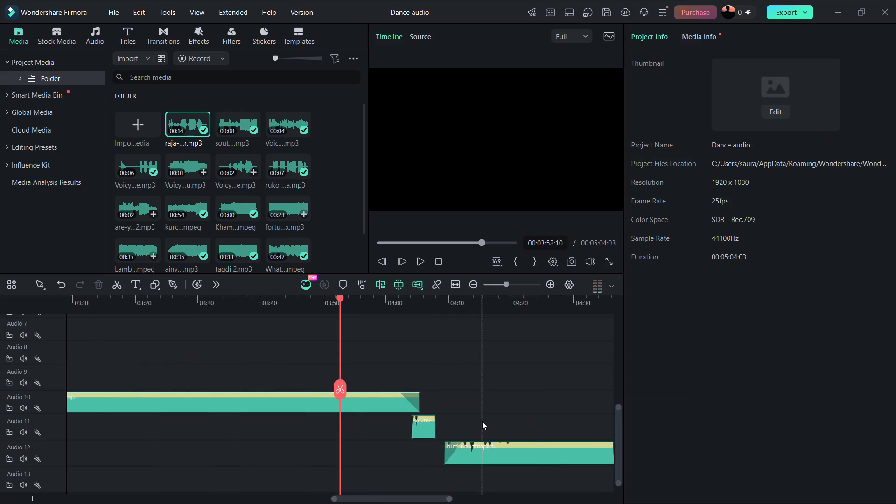
ctrl+scroll(482, 421, up, 2)
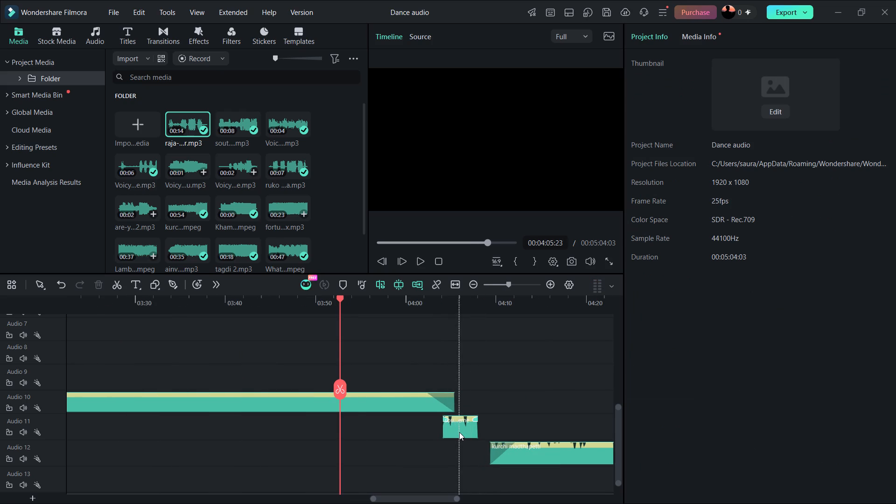
drag(459, 432, 466, 431)
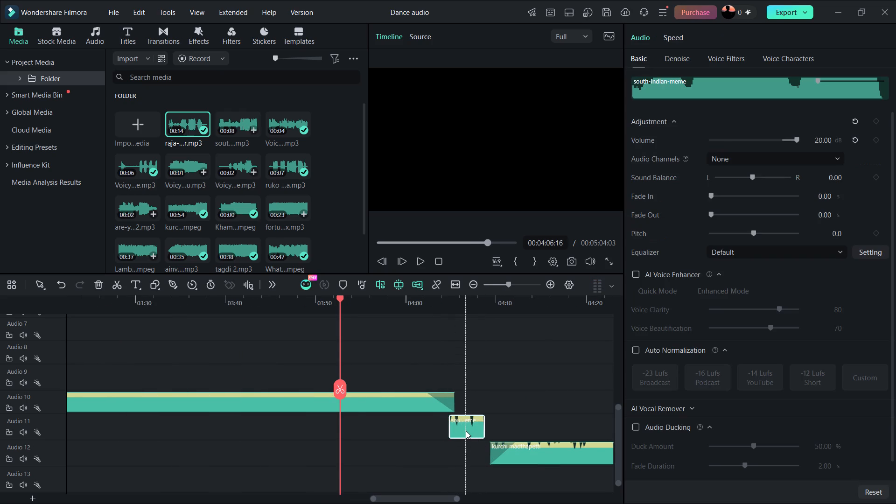
Move kurchi madthapetti on Audio 12 earlier to start at 00:04:08:09, slightly overlapping the end of south-indian-meme.
drag(512, 452, 503, 453)
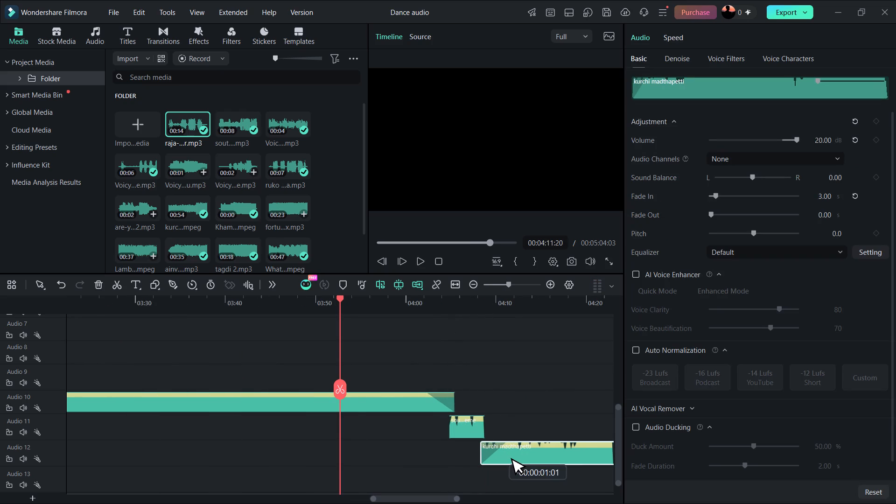
drag(503, 453, 504, 453)
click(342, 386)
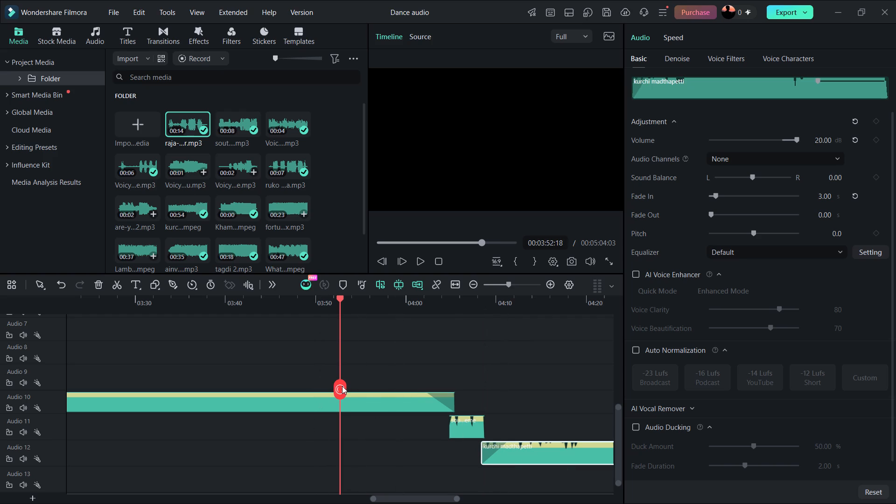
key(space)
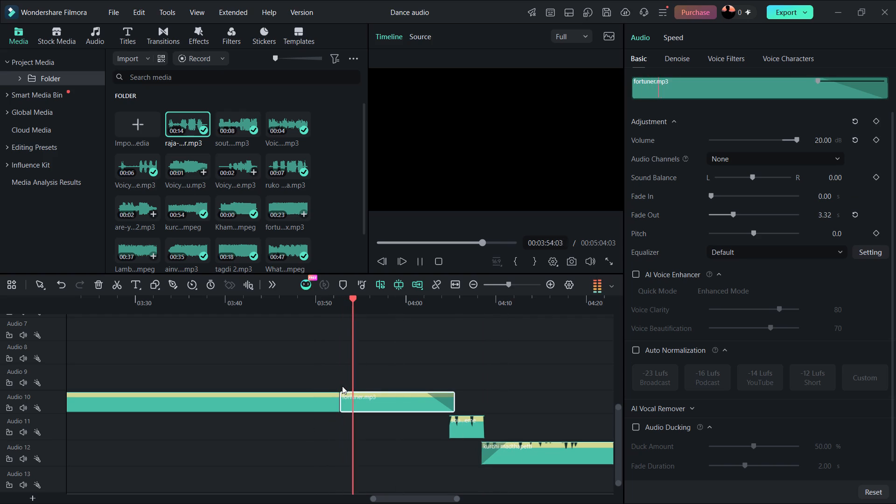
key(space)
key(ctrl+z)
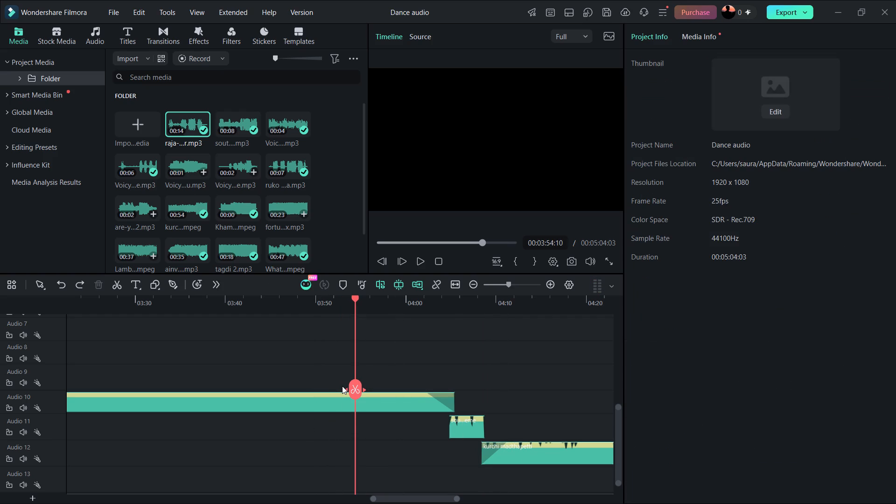
Play from 00:03:54:10 through the transitions from fortuner.mp3 to south-indian-meme and kurchi madthapetti.
key(space)
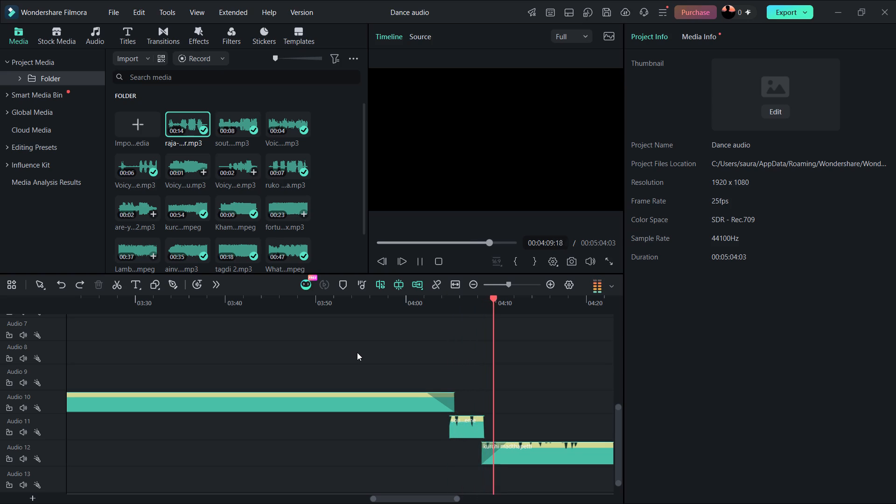
click(495, 451)
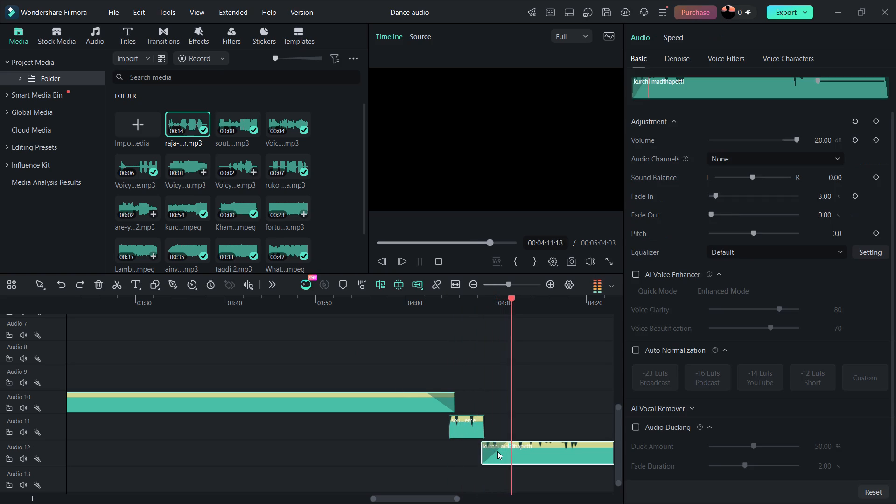
Move Voicy_khatam goodbye on Audio 13 earlier to end at 00:05:03:13, slightly overlapping the end of kurchi madthapetti.
scroll(498, 451, left, 1)
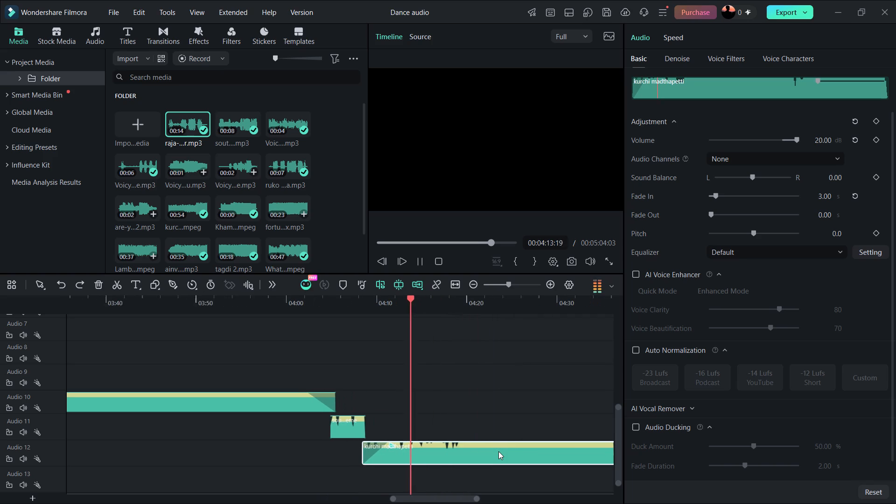
scroll(498, 451, left, 3)
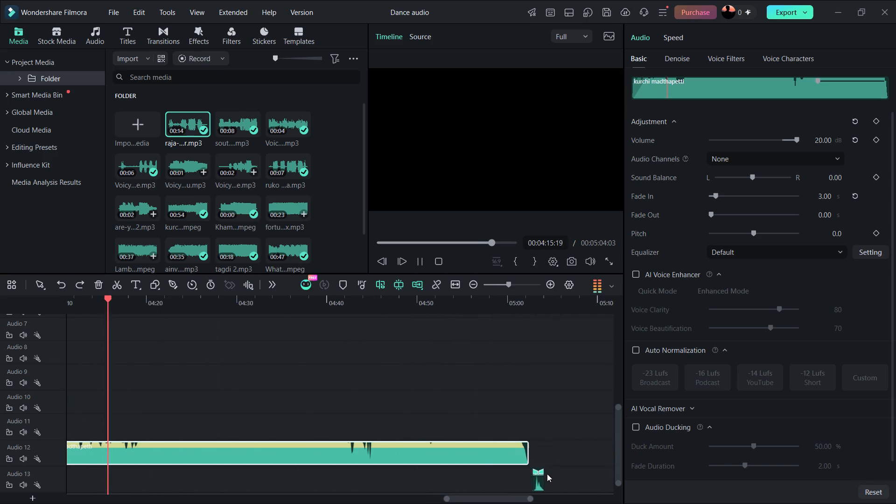
drag(540, 481, 538, 483)
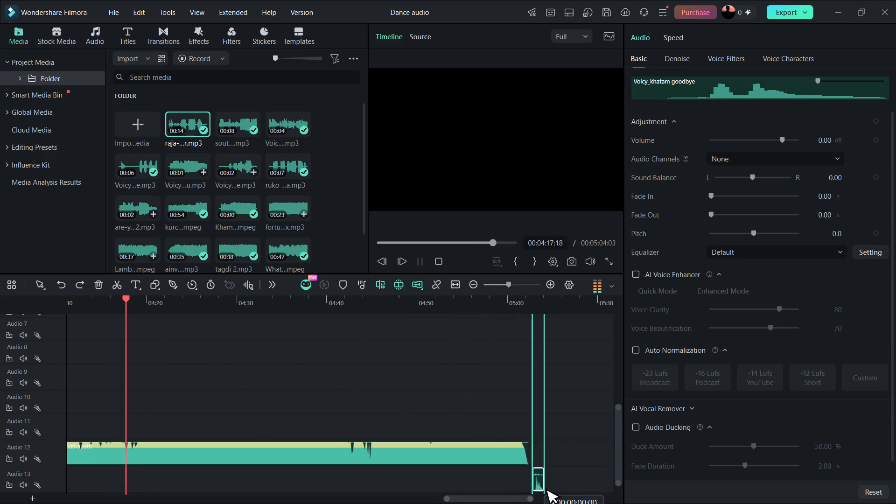
drag(538, 483, 536, 484)
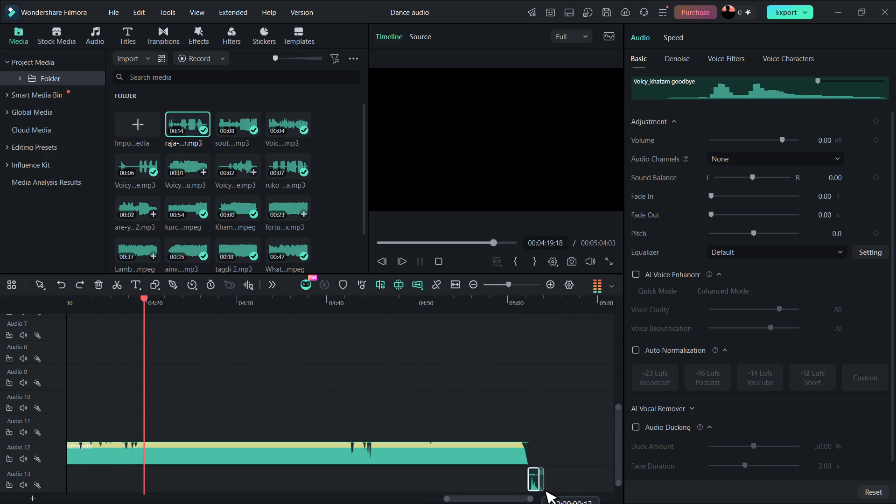
drag(536, 484, 535, 482)
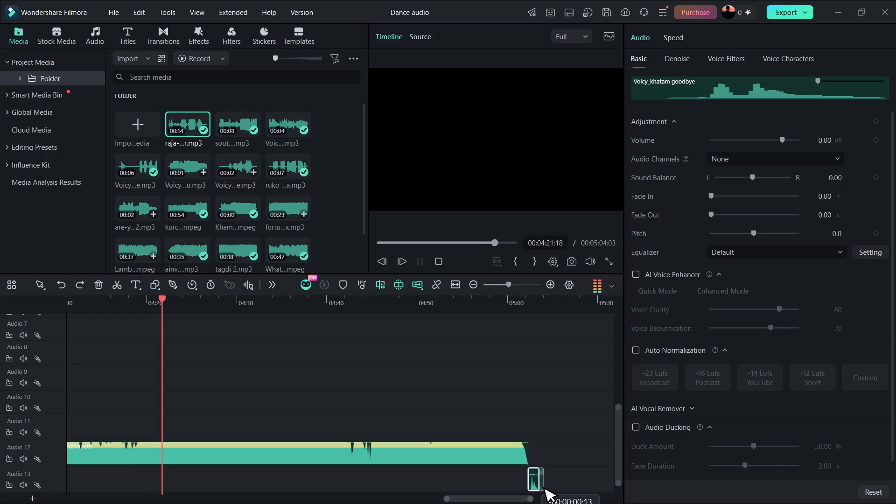
drag(535, 482, 535, 482)
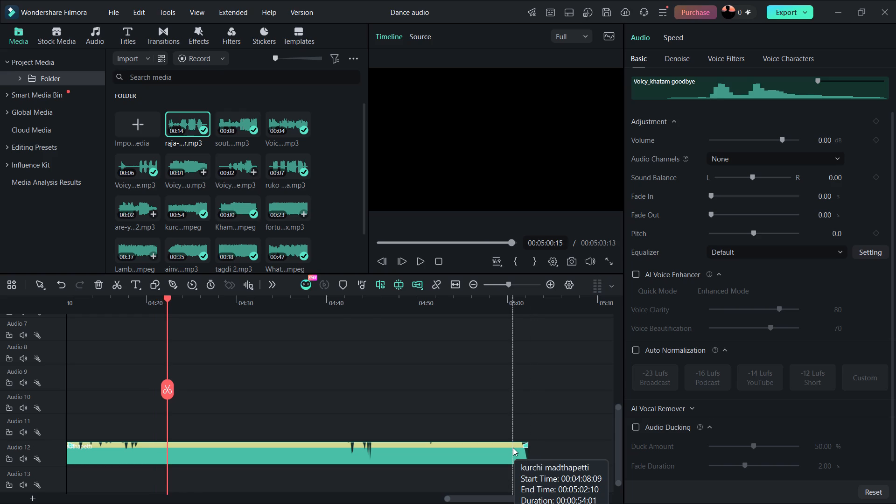
Play the ending from about 00:04:49 through the closing Voicy_khatam goodbye clip.
click(409, 450)
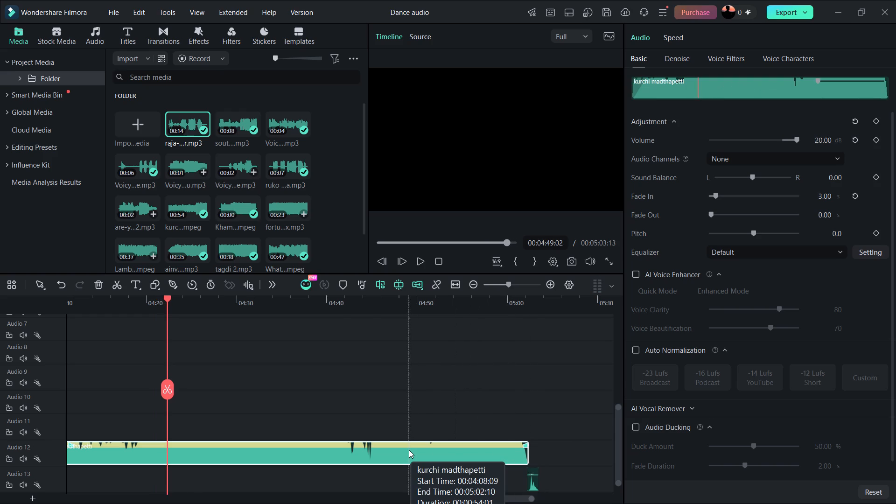
key(space)
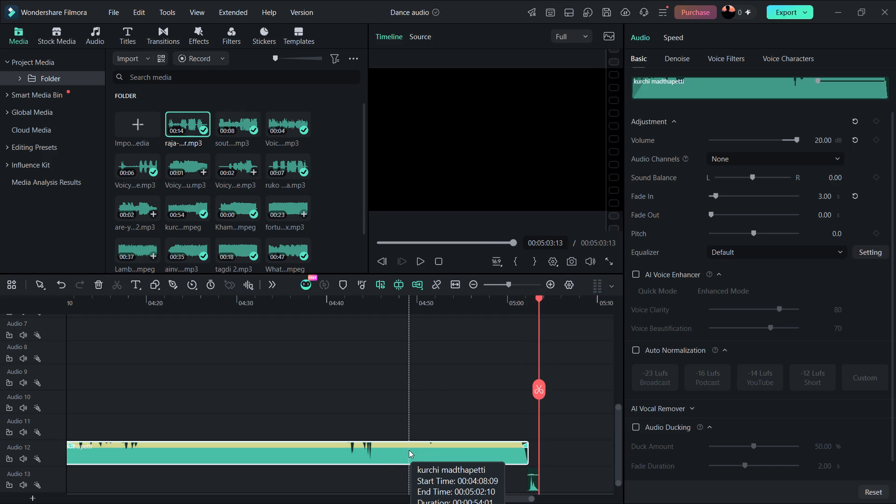
Play the whole mix from the beginning, reviewing the arrangement of clips across the audio tracks.
scroll(440, 360, right, 18)
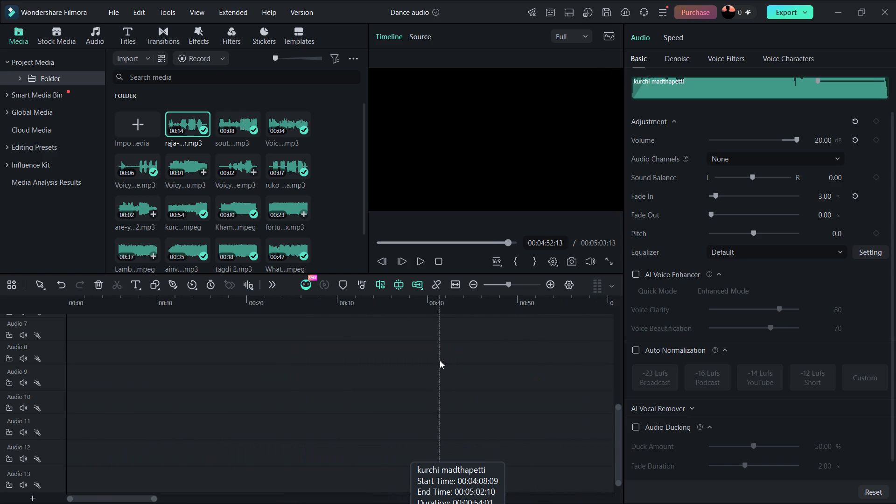
scroll(440, 360, up, 3)
scroll(440, 360, right, 9)
ctrl+scroll(440, 360, down, 4)
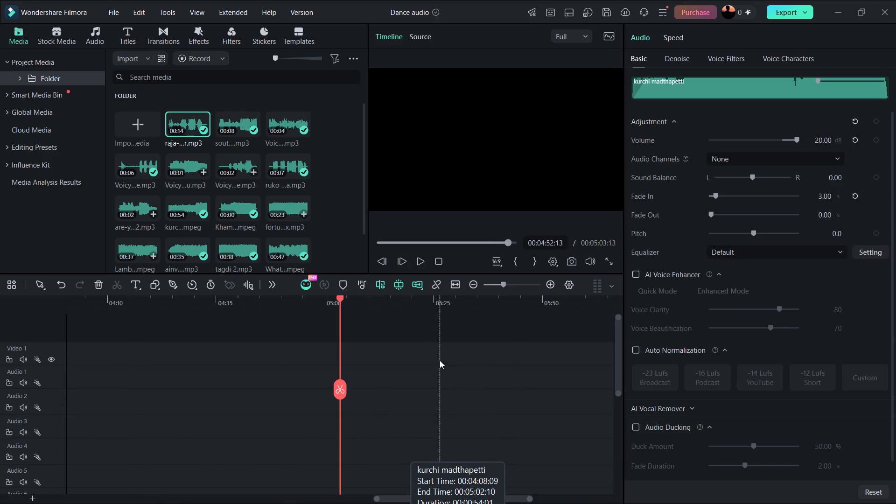
ctrl+scroll(440, 360, down, 2)
scroll(372, 367, right, 7)
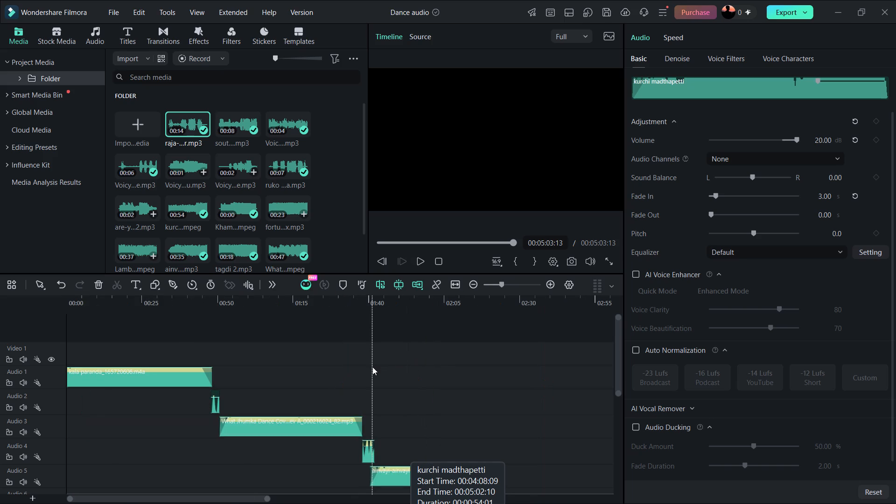
ctrl+scroll(372, 367, down, 3)
scroll(372, 367, right, 18)
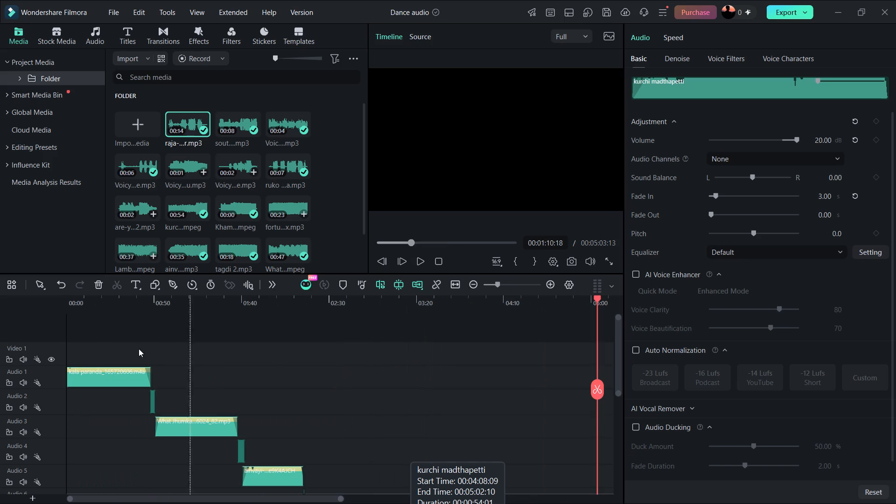
click(66, 349)
key(space)
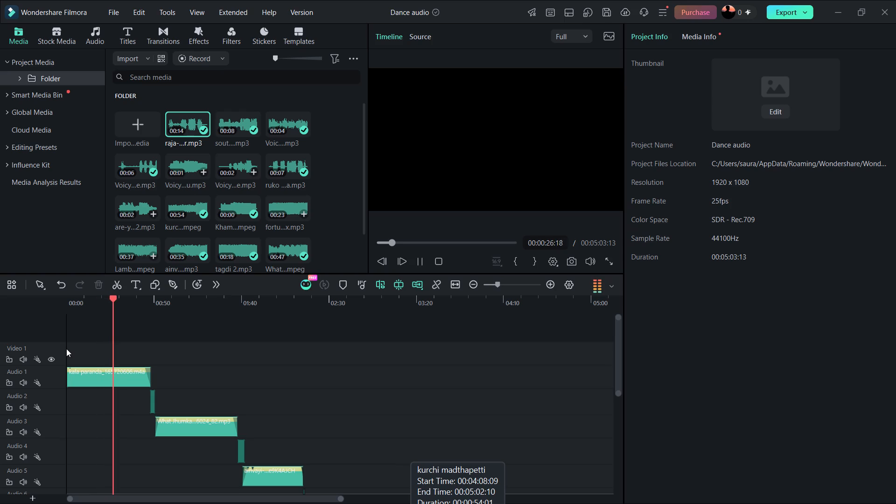
scroll(194, 357, down, 1)
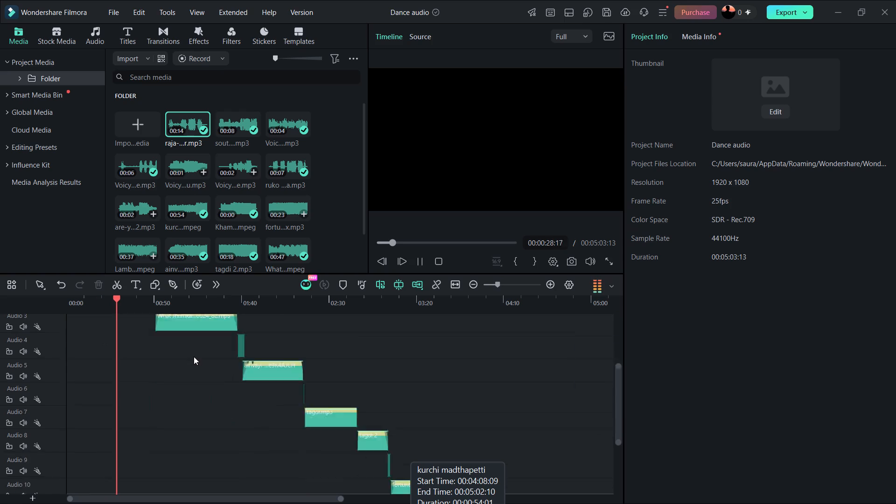
scroll(194, 357, down, 1)
scroll(194, 357, up, 4)
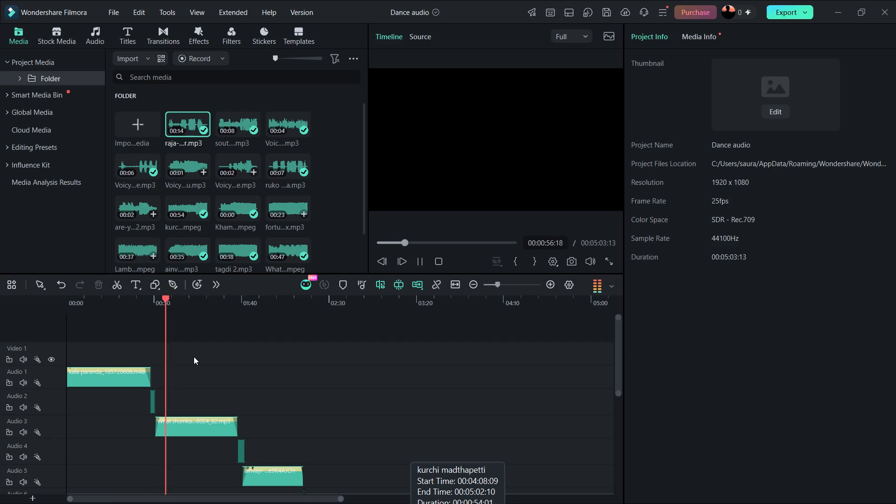
click(194, 357)
click(194, 357)
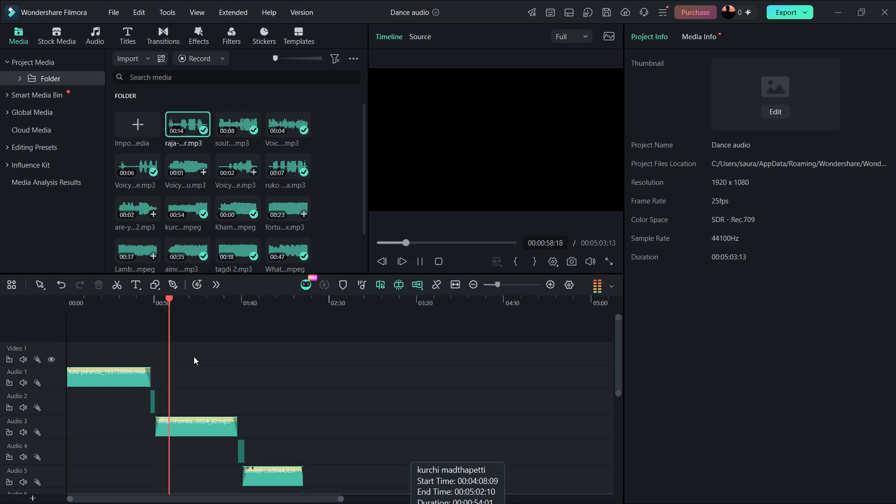
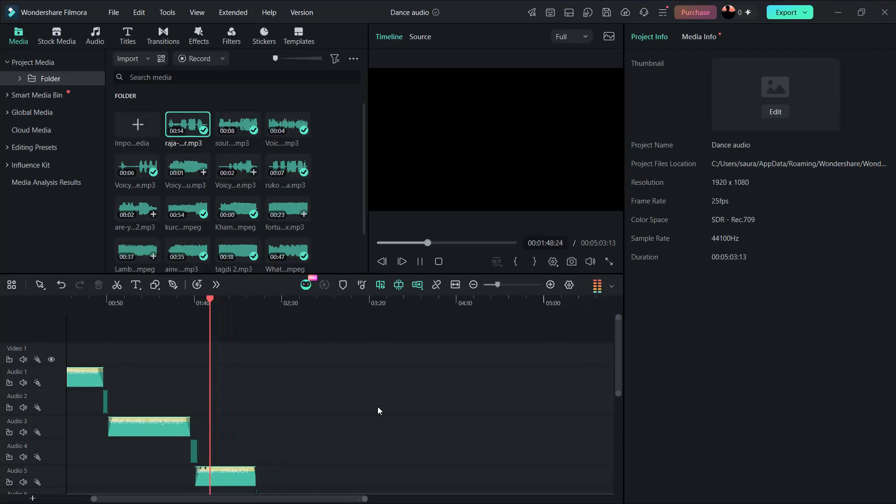
Keep the mix playing and follow the remaining clips down the lower audio tracks, from tagdi.mp3 through fortuner.mp3 to kurchi madthapetti.
scroll(378, 406, down, 1)
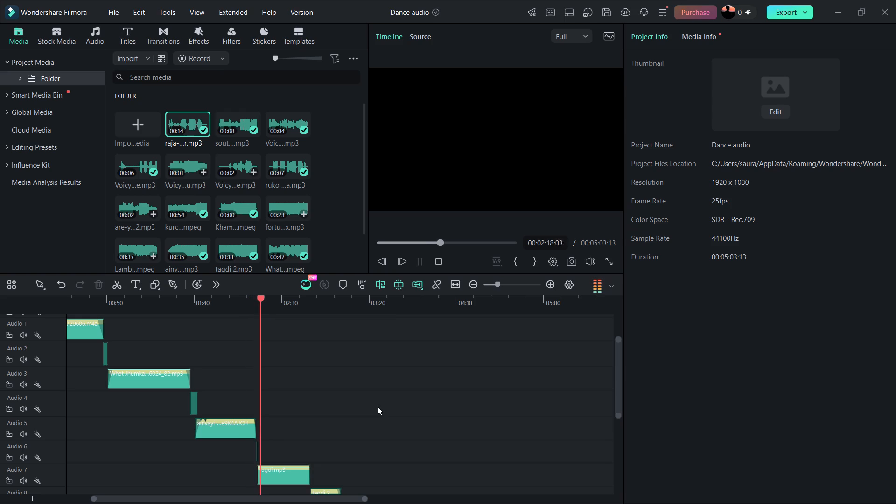
scroll(378, 406, down, 1)
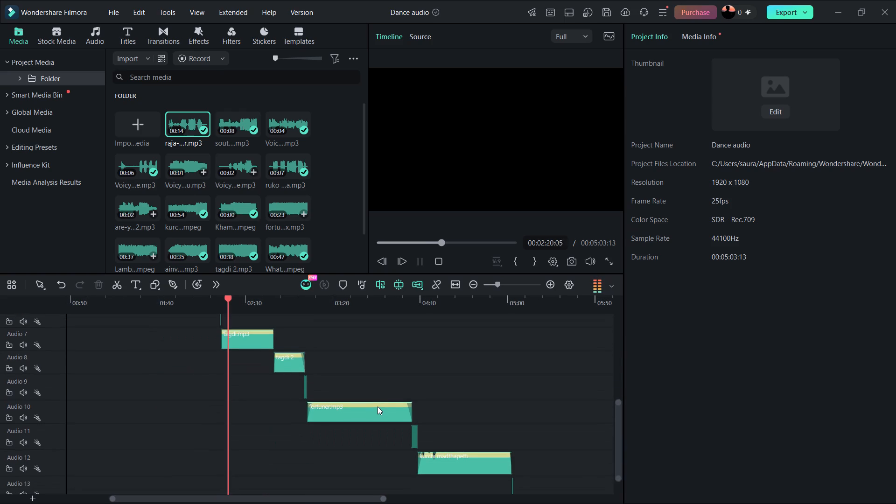
scroll(378, 406, down, 2)
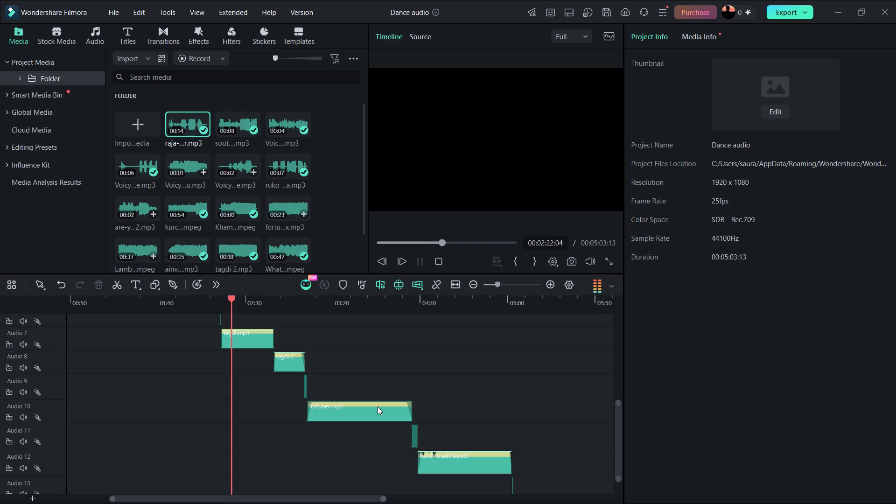